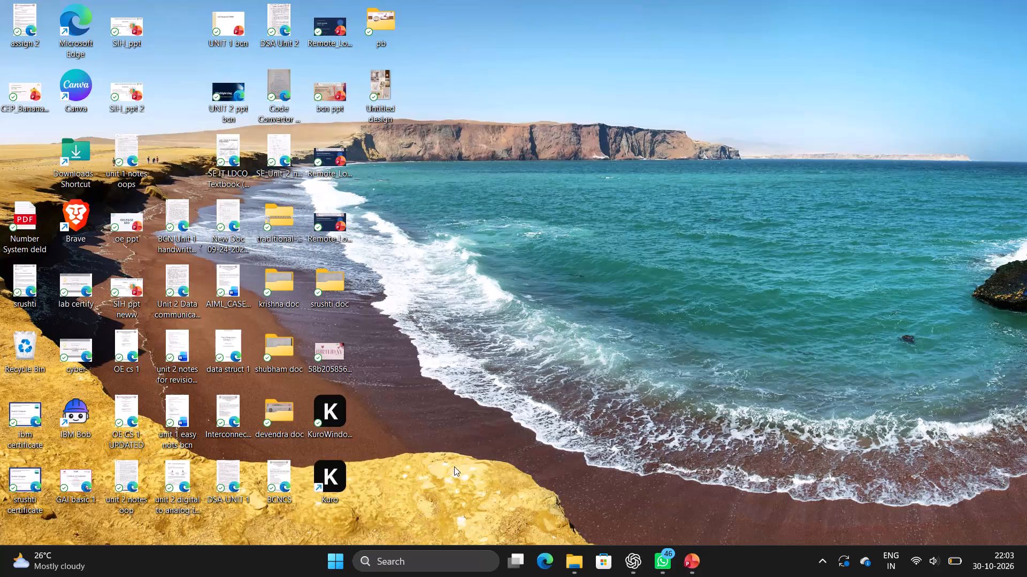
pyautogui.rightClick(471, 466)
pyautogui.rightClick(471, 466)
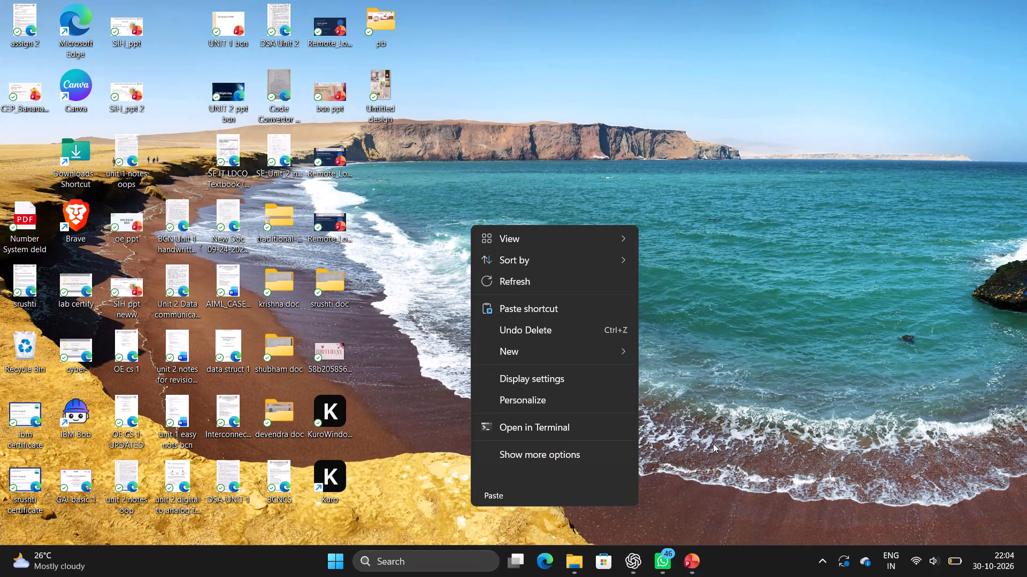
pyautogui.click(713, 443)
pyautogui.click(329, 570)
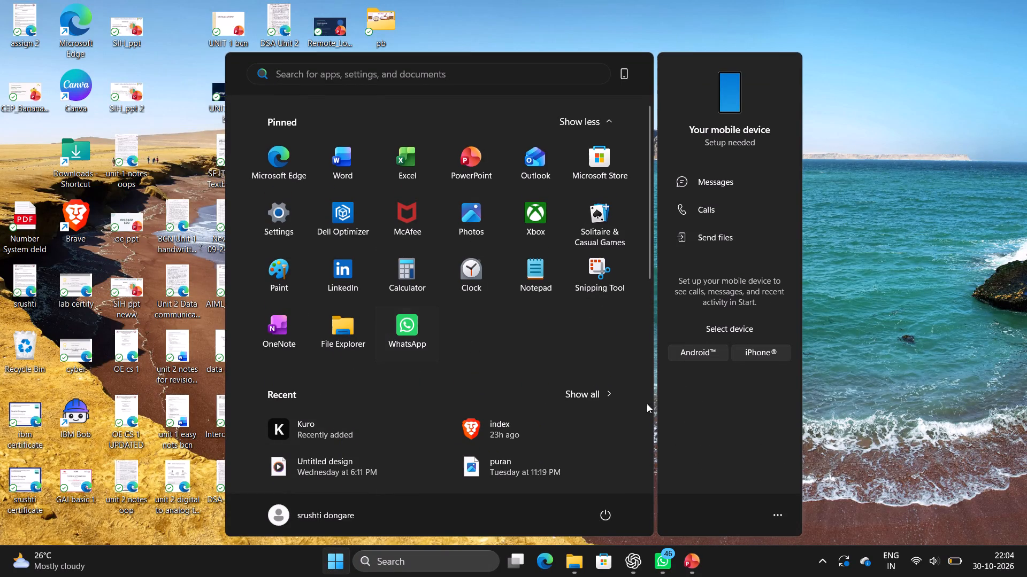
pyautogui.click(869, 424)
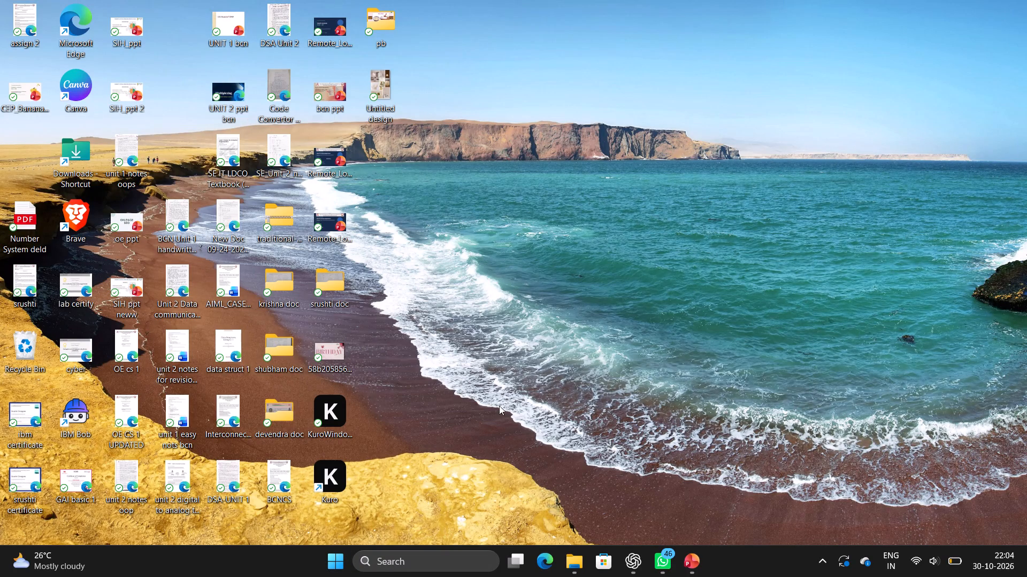
# Open the Canva app from its desktop shortcut.
pyautogui.doubleClick(67, 72)
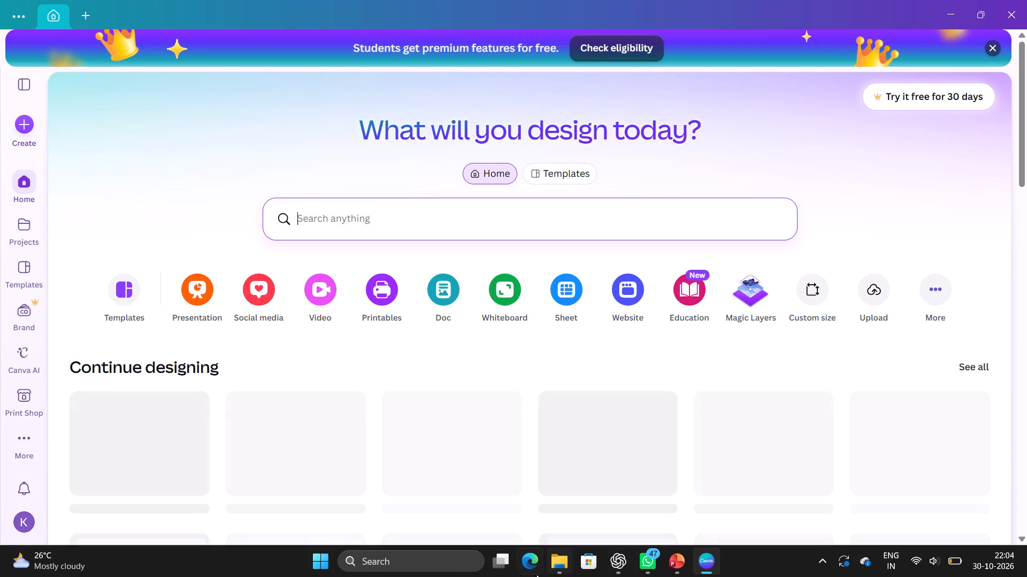
# Minimize the Canva window and launch the Kuro app from its desktop shortcut.
pyautogui.click(947, 18)
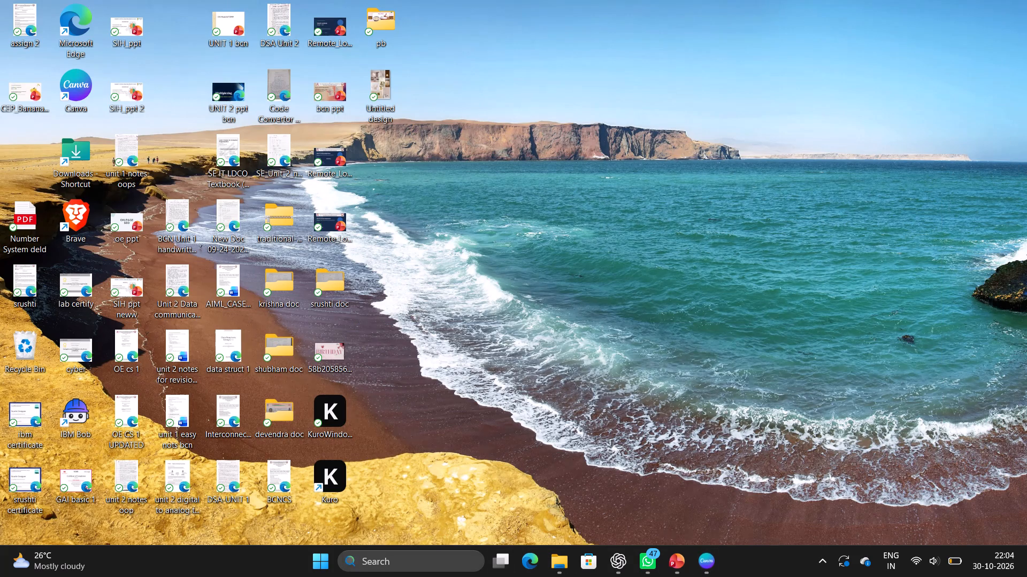
pyautogui.doubleClick(342, 488)
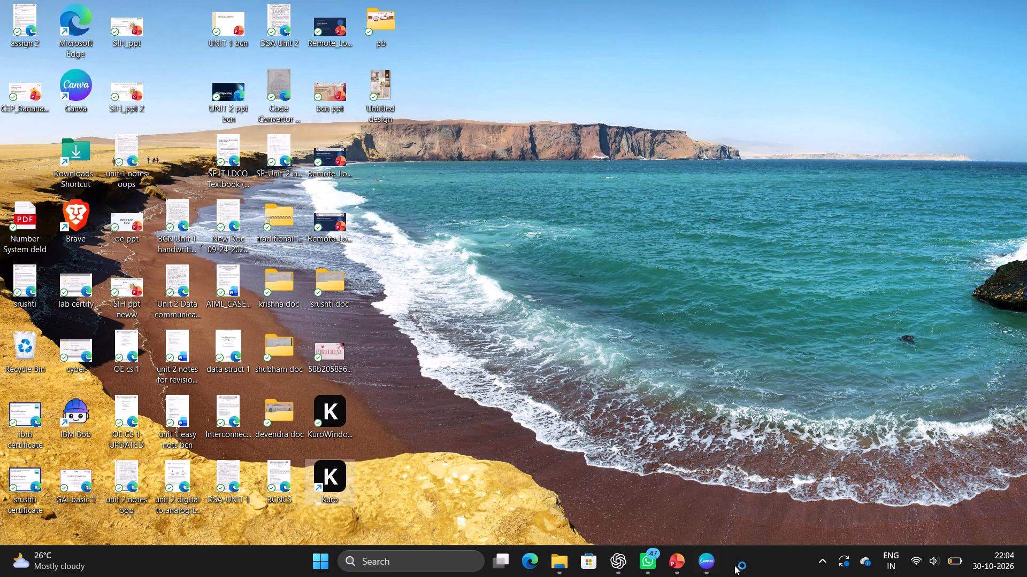
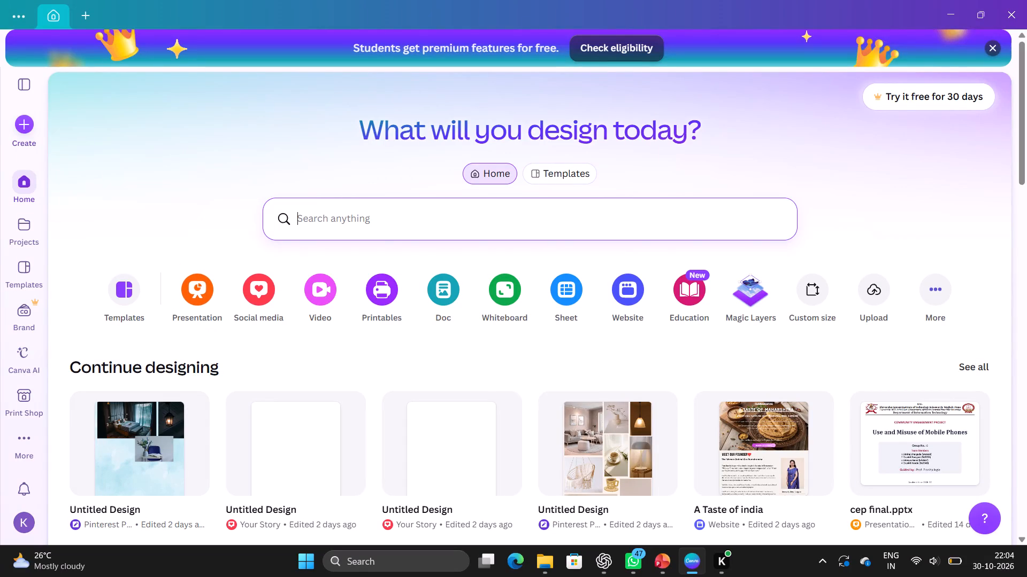
# Start a file upload from the Create a design window.
pyautogui.click(19, 132)
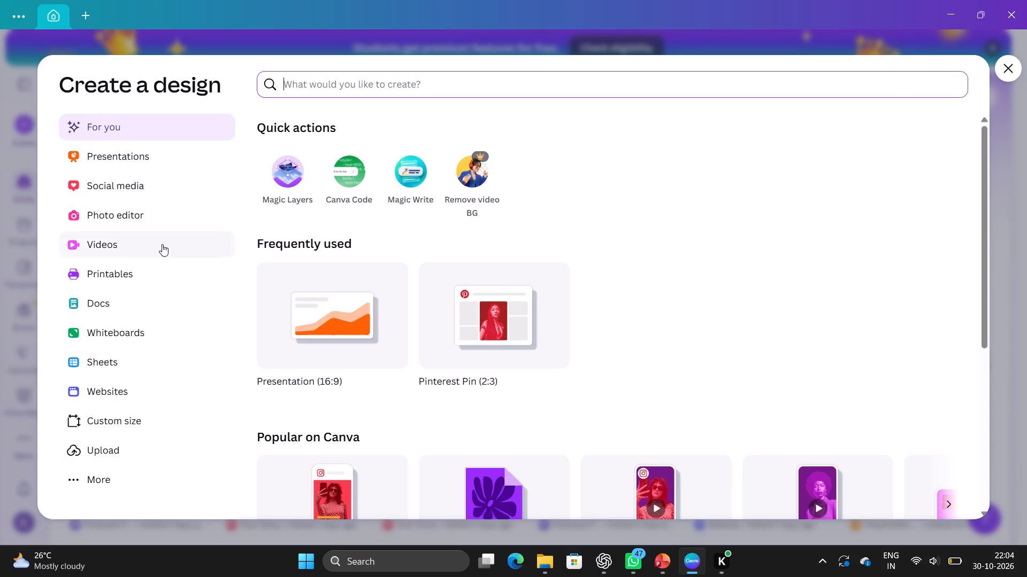
pyautogui.click(122, 457)
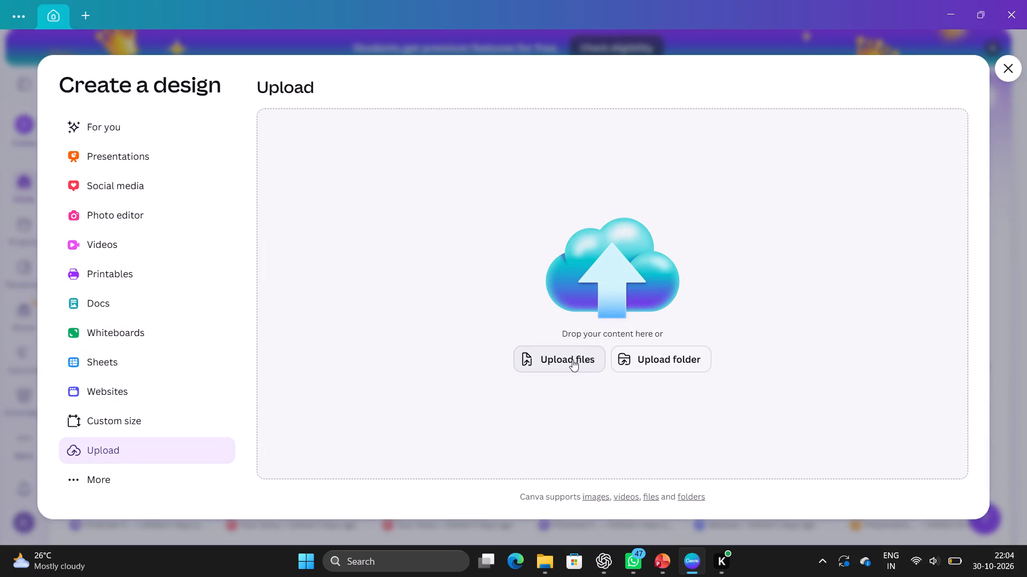
pyautogui.click(572, 360)
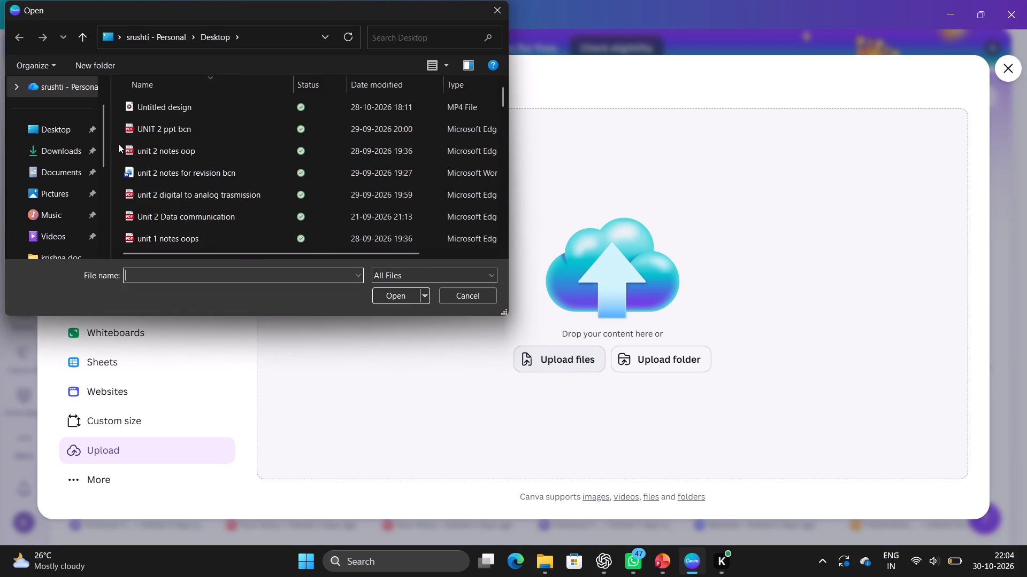
# Browse the Desktop folder's files for the banana ripening survey presentation.
pyautogui.doubleClick(79, 129)
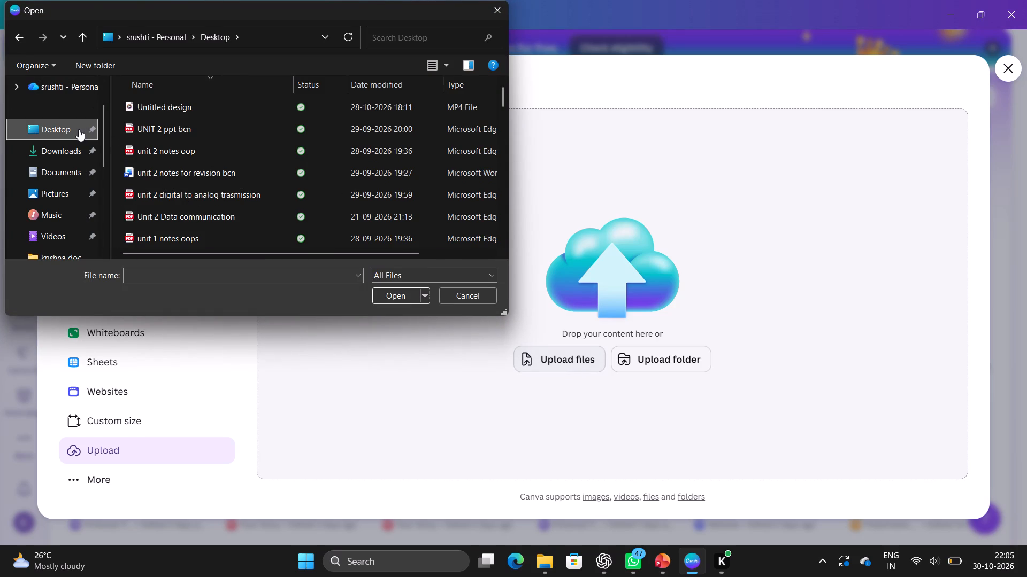
pyautogui.doubleClick(60, 131)
pyautogui.scroll(-1, 372, 190)
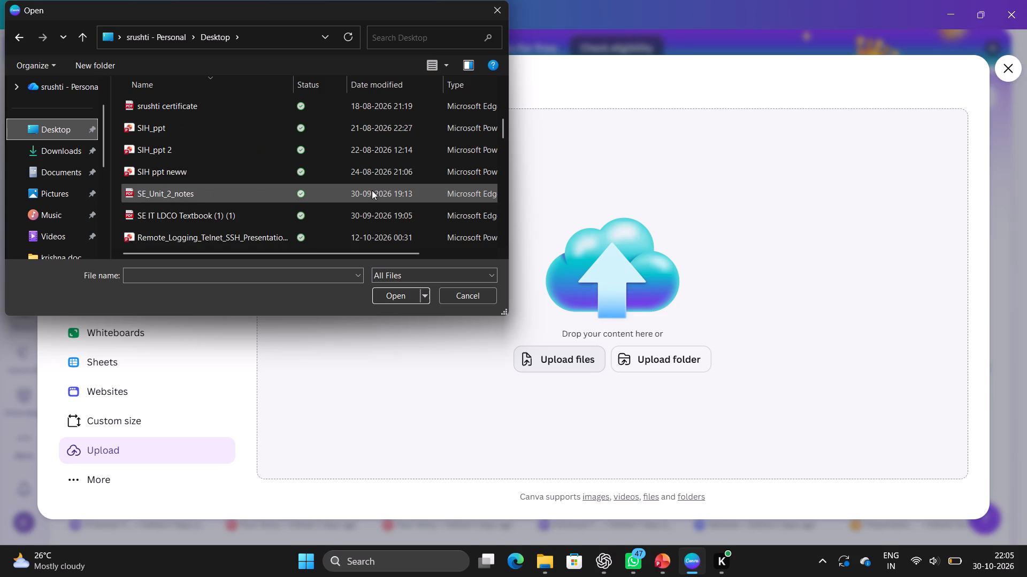
pyautogui.scroll(-1, 372, 190)
pyautogui.hscroll(2, 372, 190)
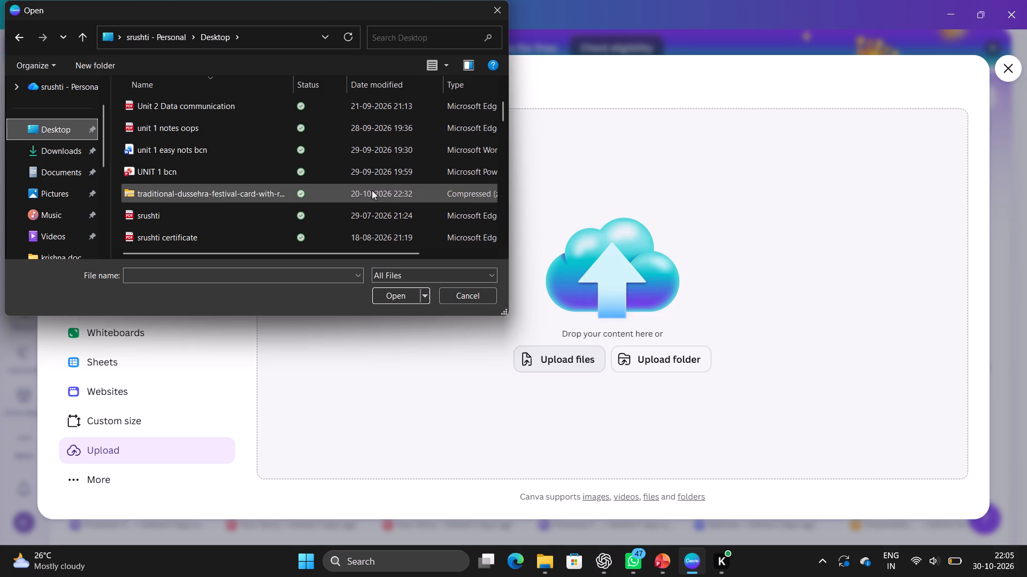
pyautogui.scroll(-4, 372, 190)
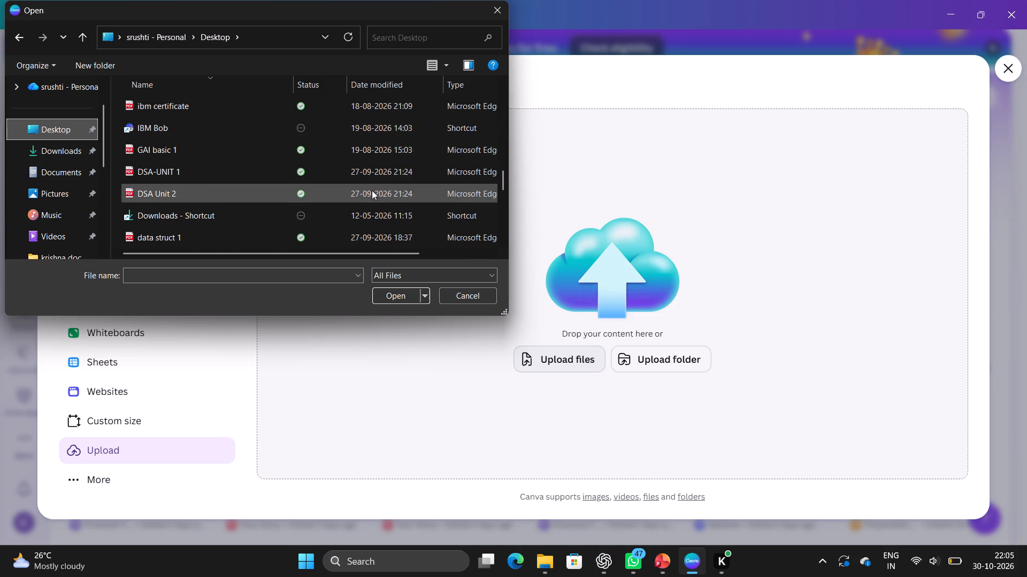
pyautogui.scroll(-4, 372, 190)
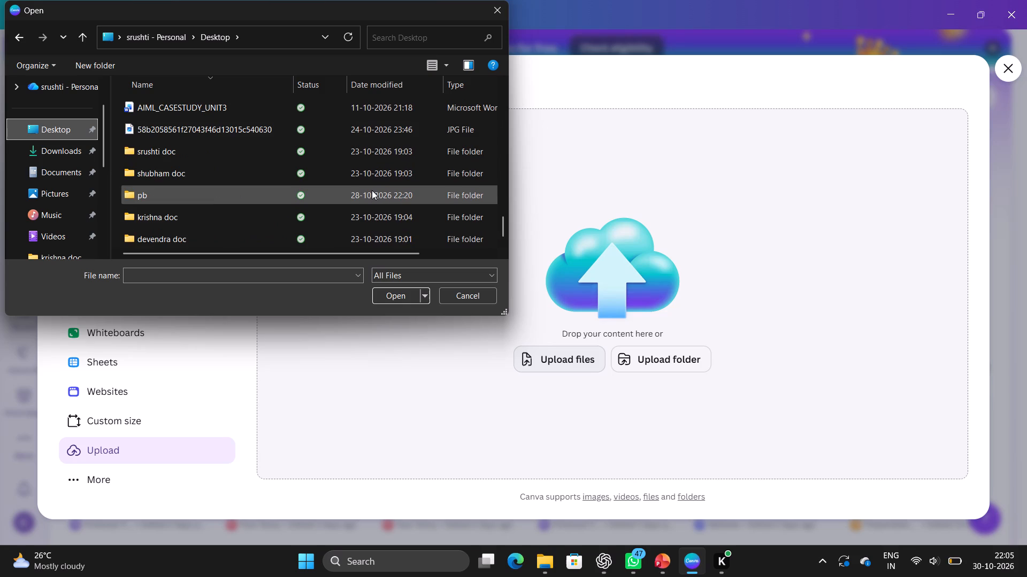
pyautogui.scroll(-3, 372, 190)
# Search the Desktop folder for "bana" and try to open CEP_Banana_Ripening_Chemical_Awareness_Survey for upload.
pyautogui.click(392, 31)
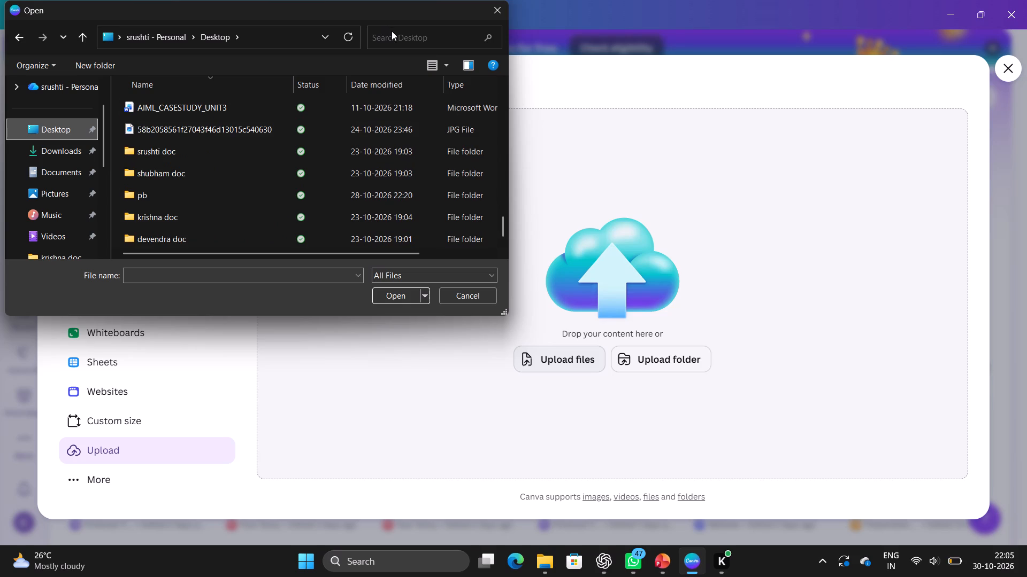
pyautogui.click(394, 41)
pyautogui.write('bana')
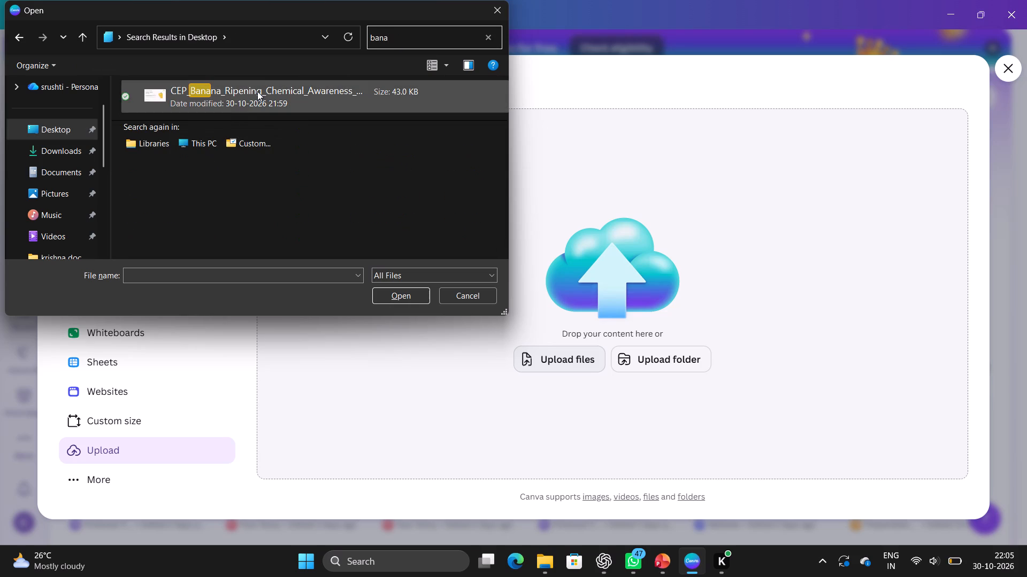
pyautogui.doubleClick(257, 91)
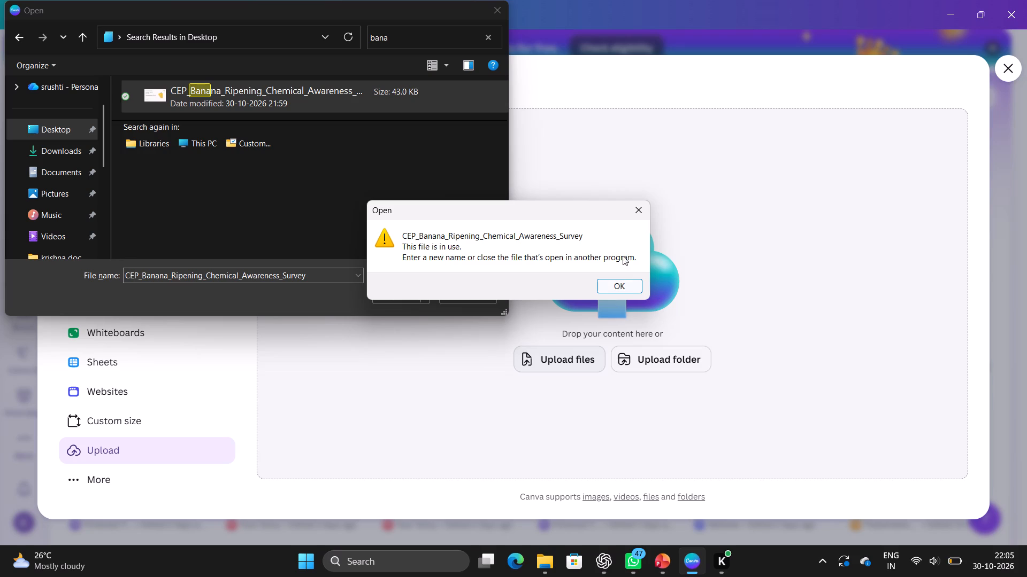
pyautogui.click(628, 279)
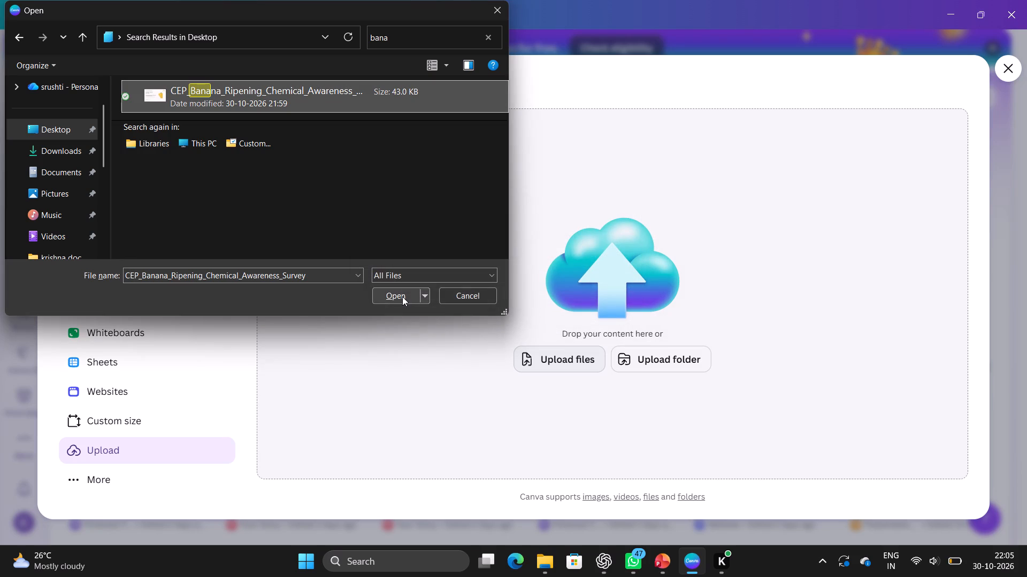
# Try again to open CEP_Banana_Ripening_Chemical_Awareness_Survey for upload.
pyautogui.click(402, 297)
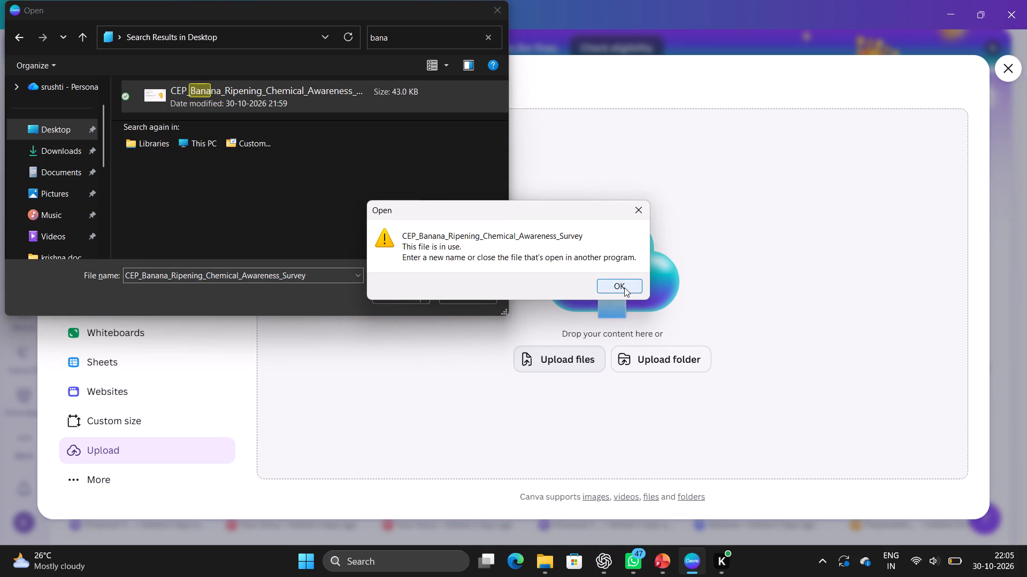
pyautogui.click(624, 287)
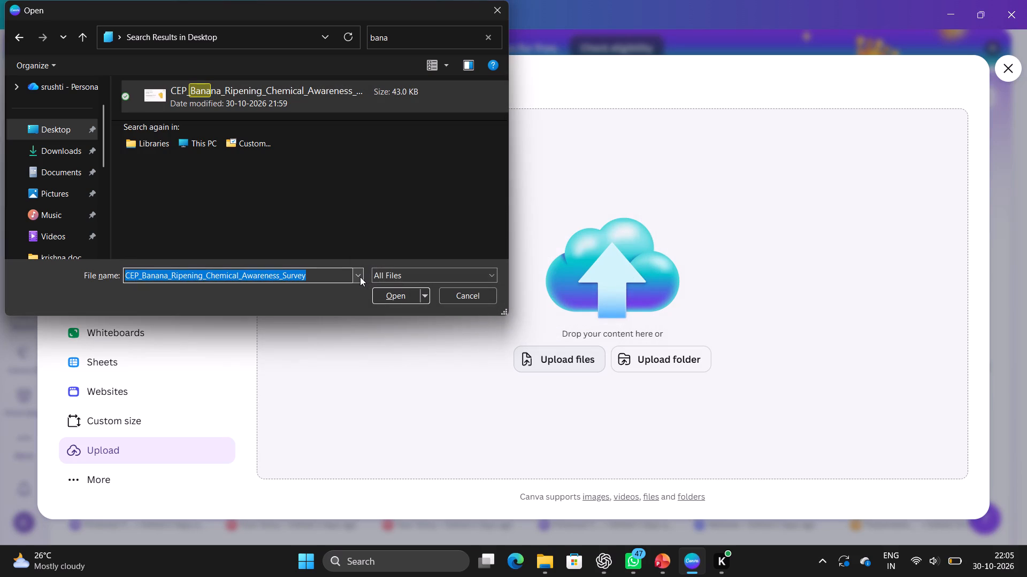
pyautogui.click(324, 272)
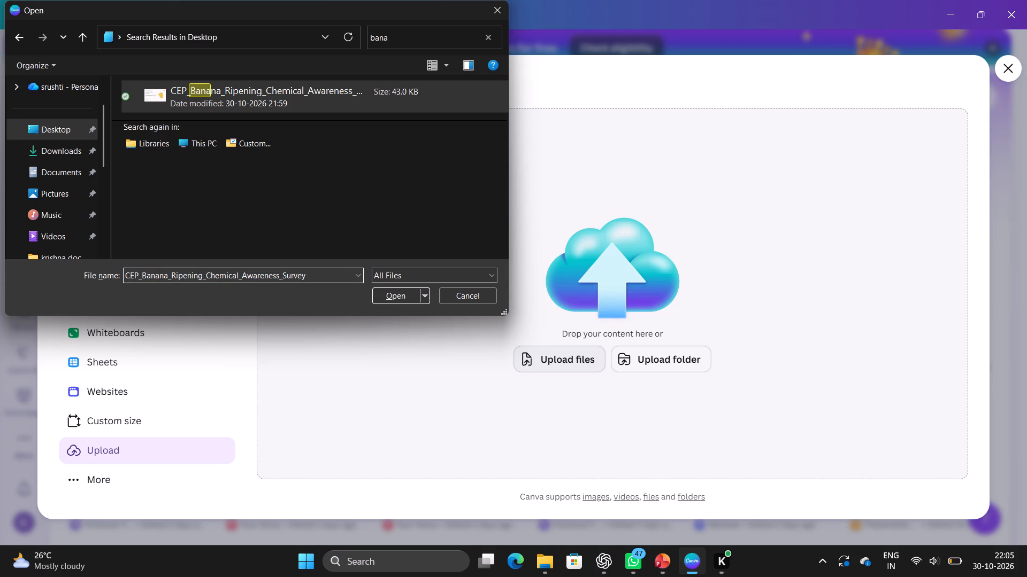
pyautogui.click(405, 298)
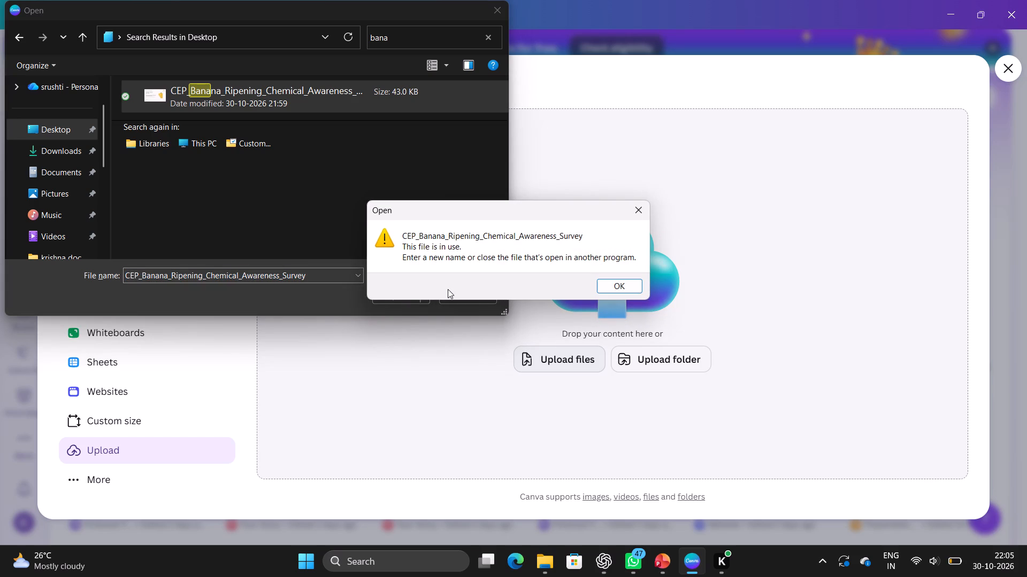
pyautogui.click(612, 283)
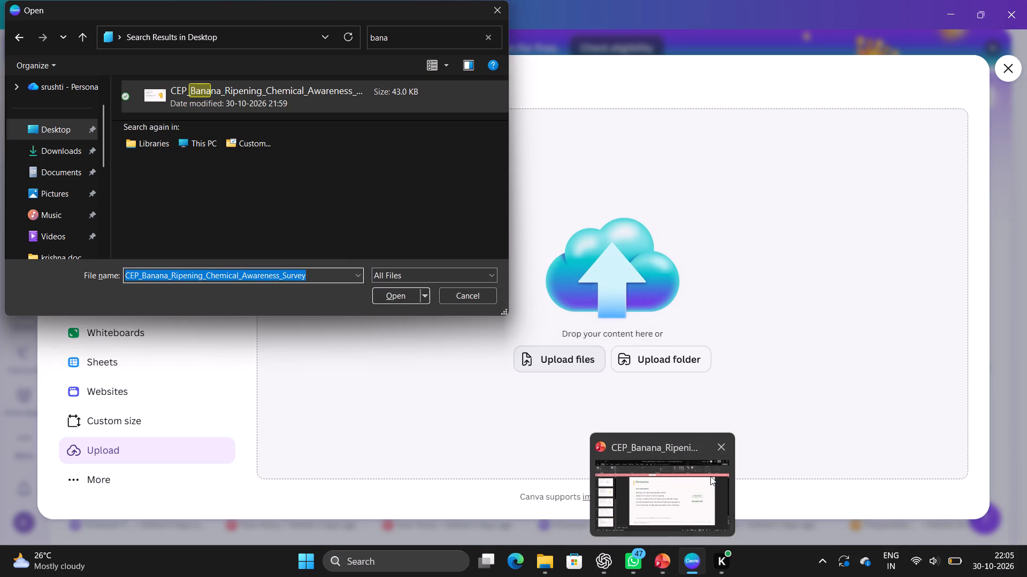
# Close the CEP_Banana_Ripening_Chemical_Awareness_Survey presentation in PowerPoint and upload the file to Canva.
pyautogui.click(725, 455)
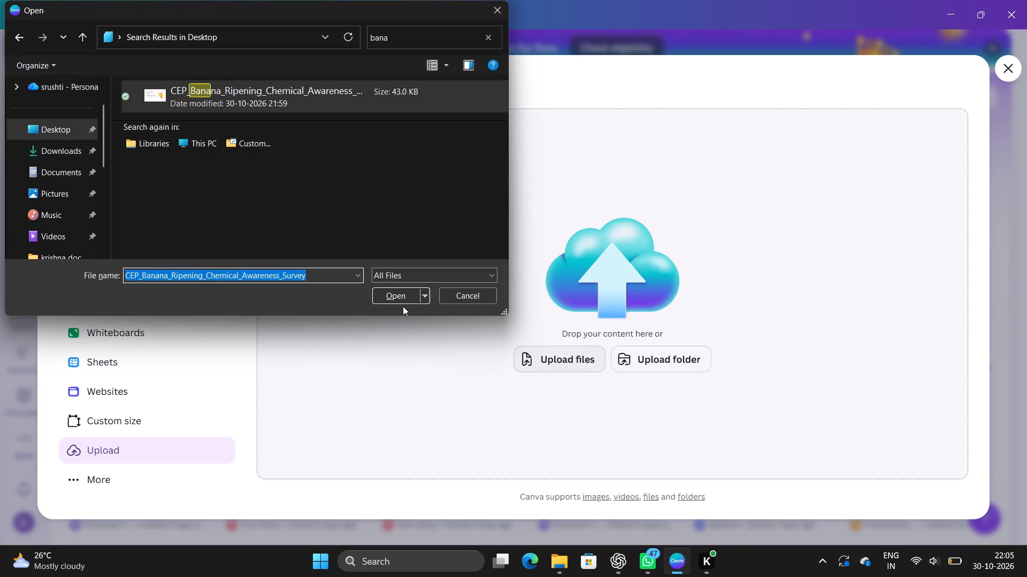
pyautogui.click(400, 298)
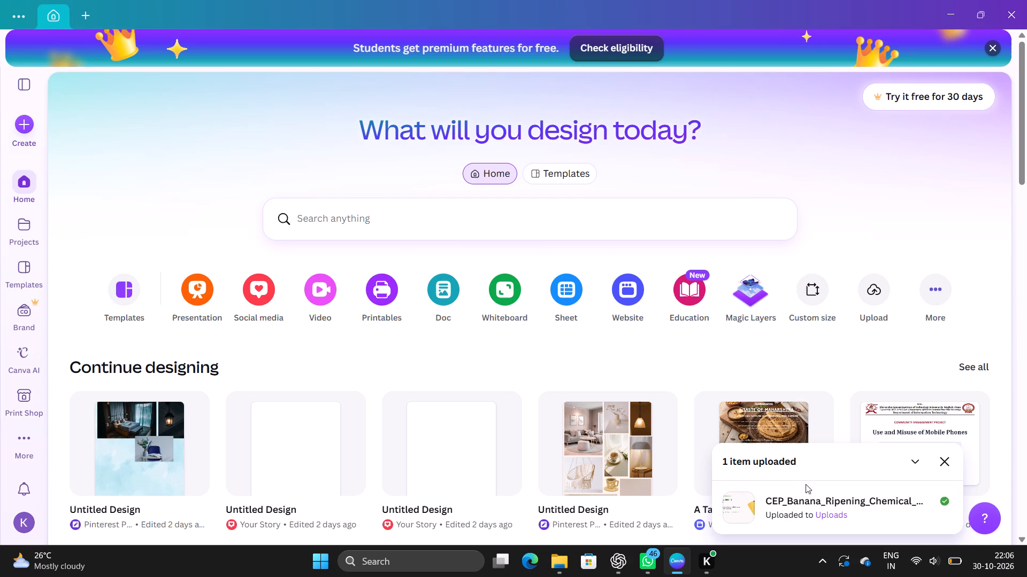
# Open the uploaded banana ripening survey presentation in the editor.
pyautogui.click(804, 502)
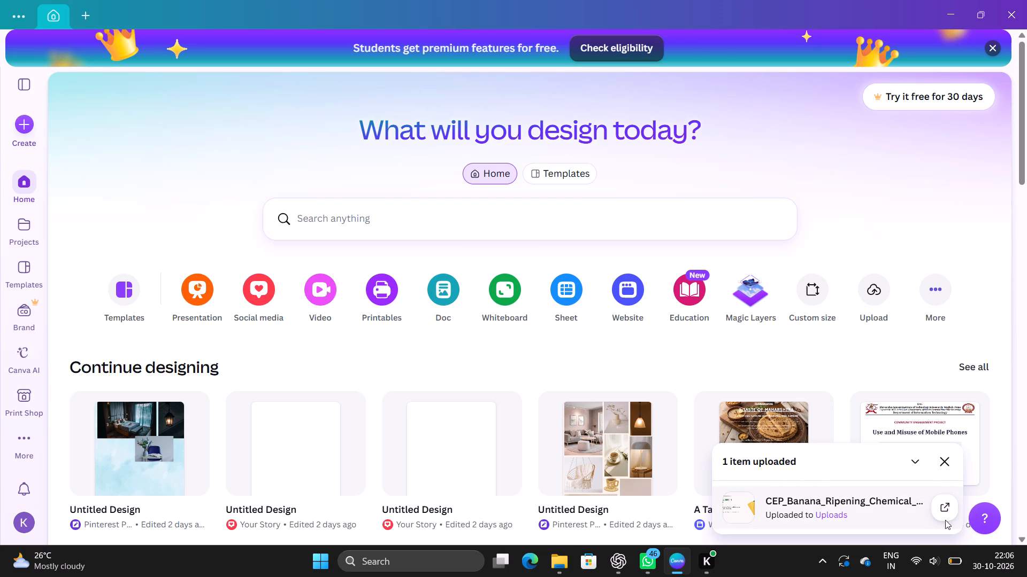
pyautogui.click(941, 511)
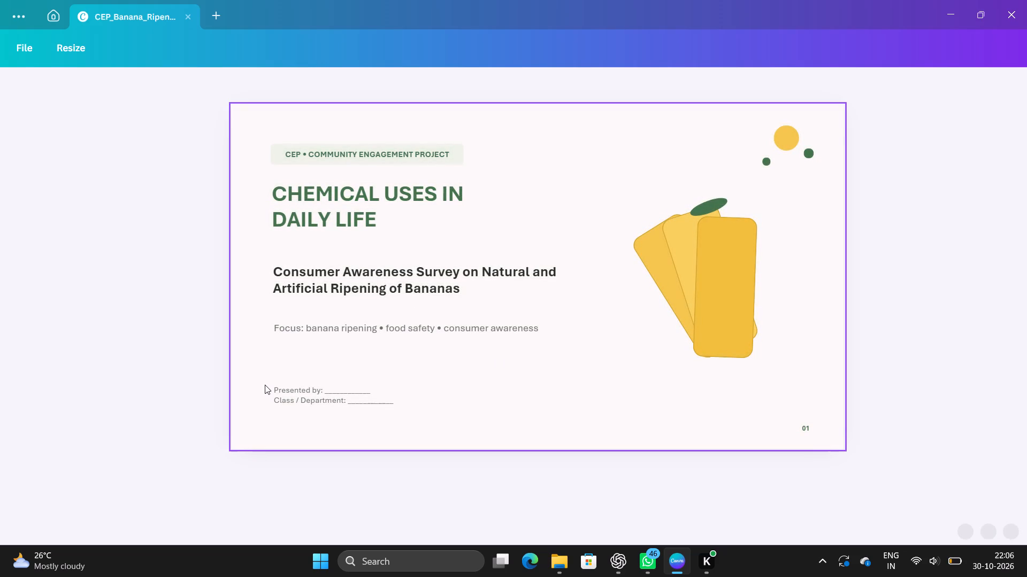
# Delete the "Presented by" line from the text box on the title slide.
pyautogui.click(283, 389)
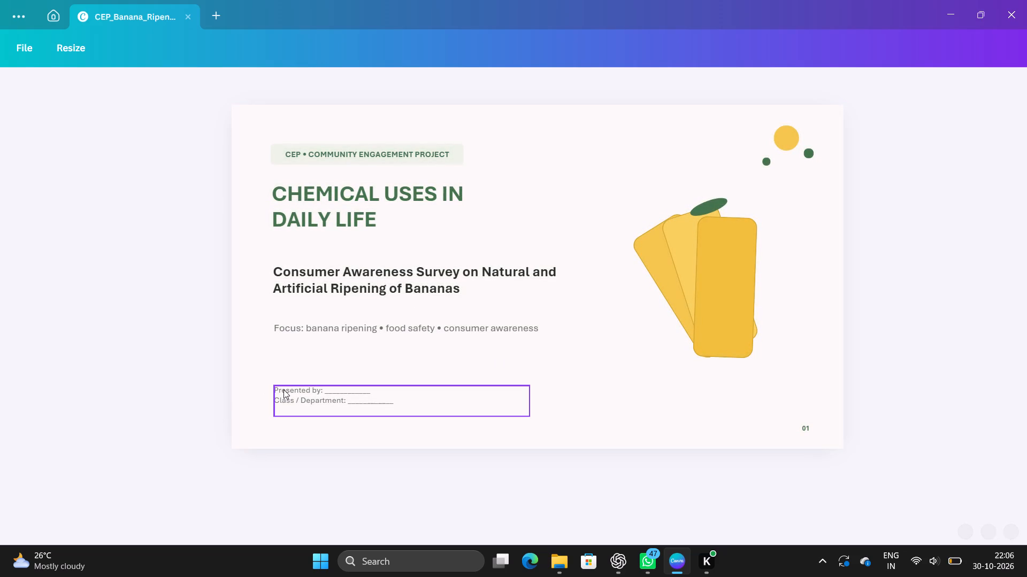
pyautogui.doubleClick(364, 387)
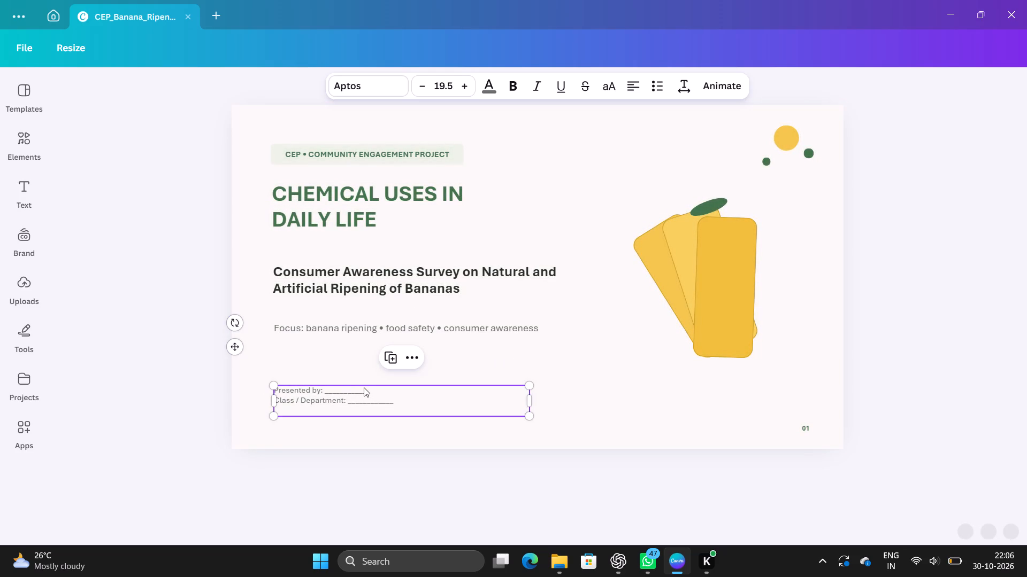
pyautogui.click(374, 387)
pyautogui.moveTo(374, 387); pyautogui.dragTo(271, 386)
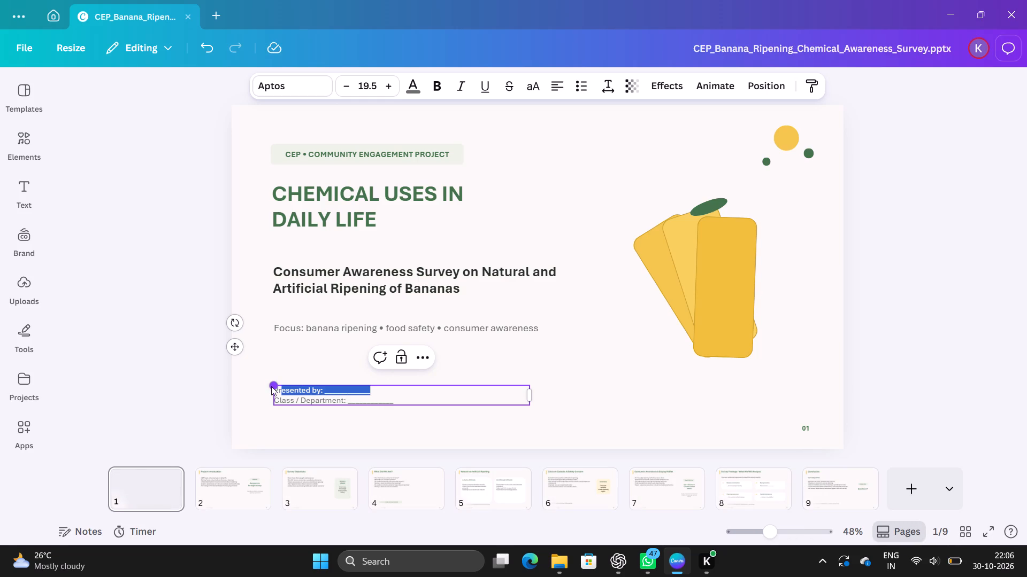
pyautogui.moveTo(271, 386); pyautogui.dragTo(274, 387)
pyautogui.press('BackSpace')
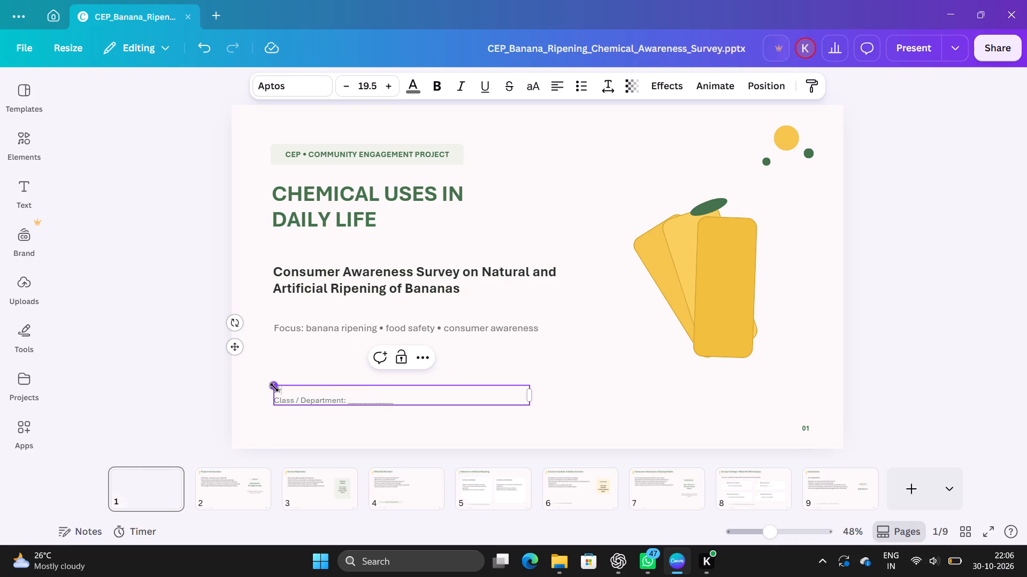
pyautogui.press('BackSpace')
pyautogui.press('BackSpace')
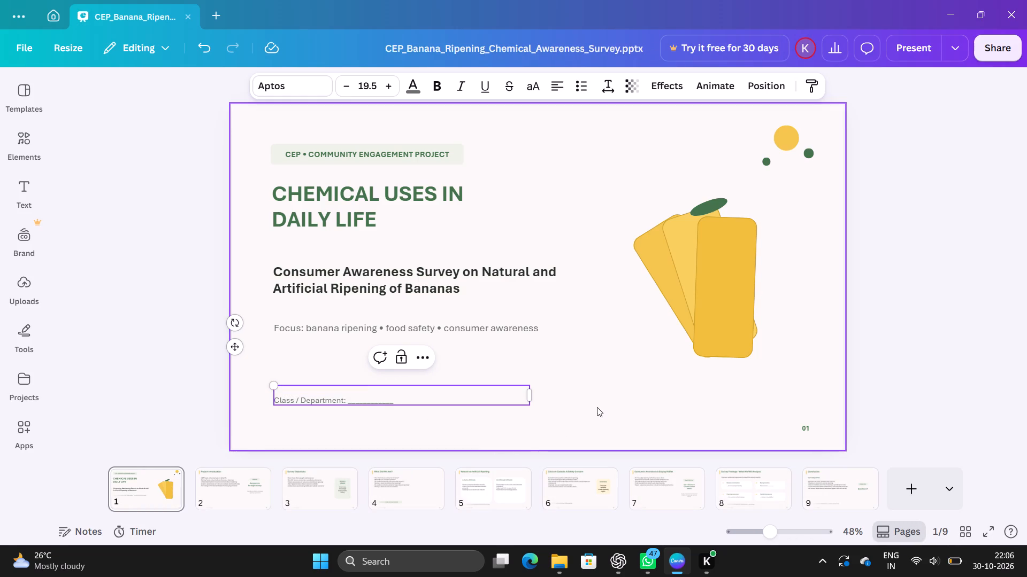
pyautogui.click(597, 407)
# On slide 2, insert a blank line after "CEP topic: chemical use in daily life".
pyautogui.click(224, 487)
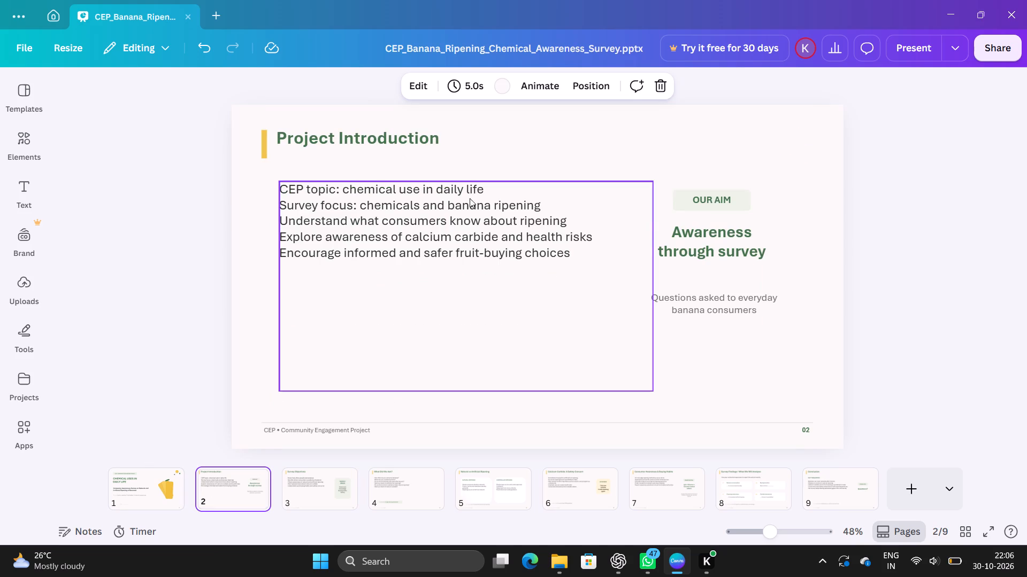
pyautogui.click(494, 191)
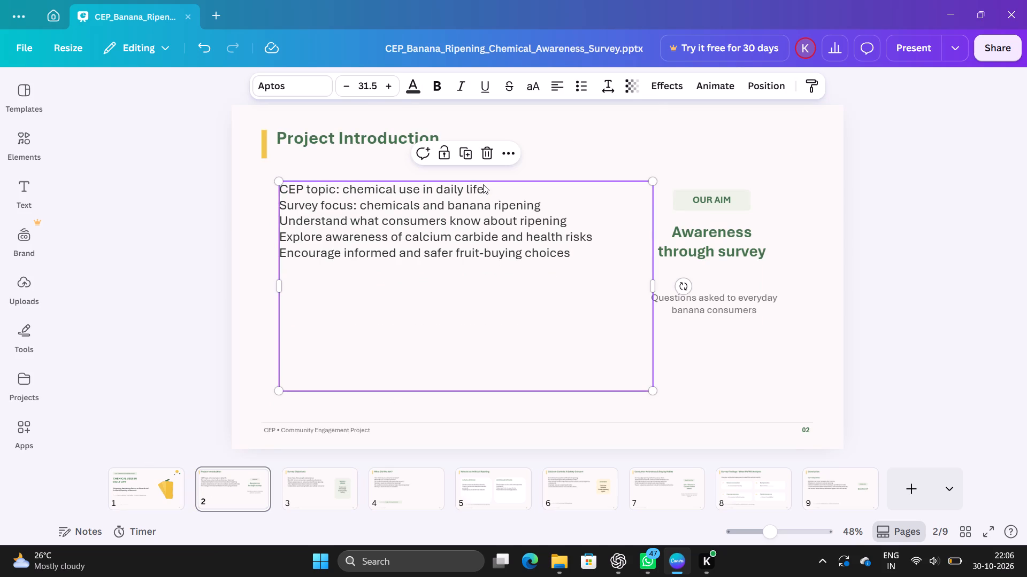
pyautogui.click(483, 184)
pyautogui.click(488, 185)
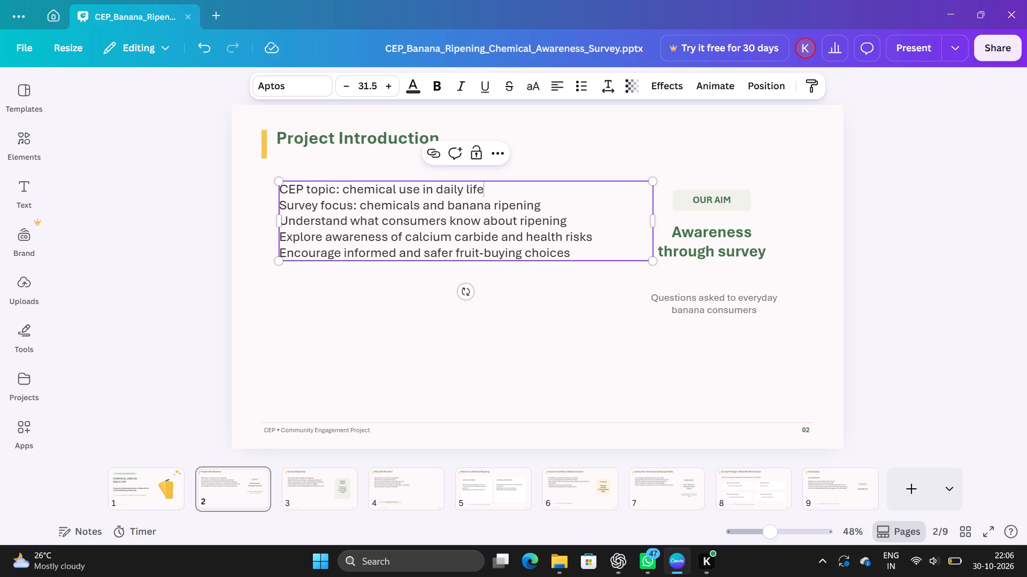
pyautogui.press('Return')
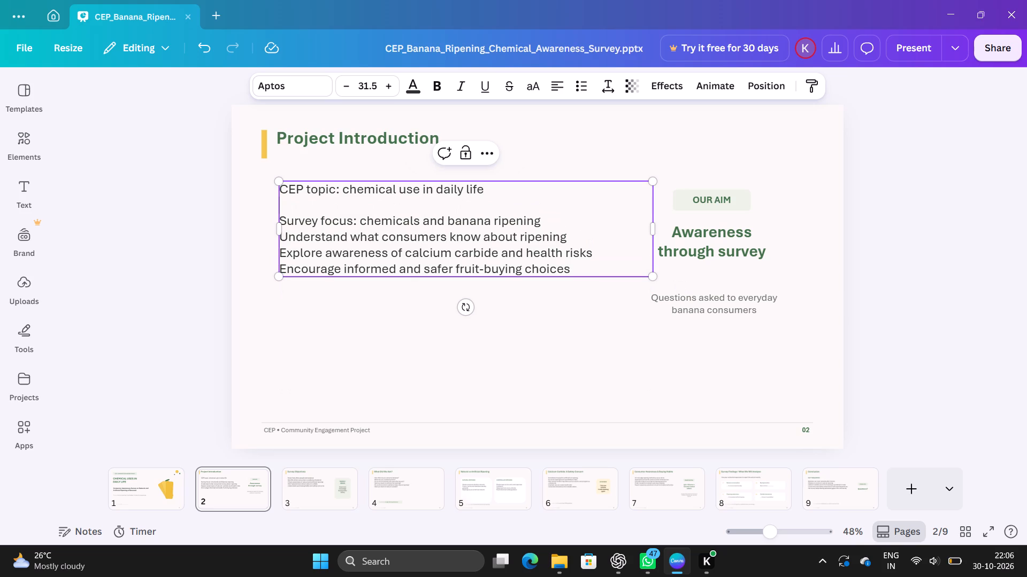
# Make the words "CEP topic" bold in slide 2's body text.
pyautogui.tripleClick(287, 188)
pyautogui.click(287, 188)
pyautogui.click(287, 188)
pyautogui.moveTo(287, 188); pyautogui.dragTo(294, 186)
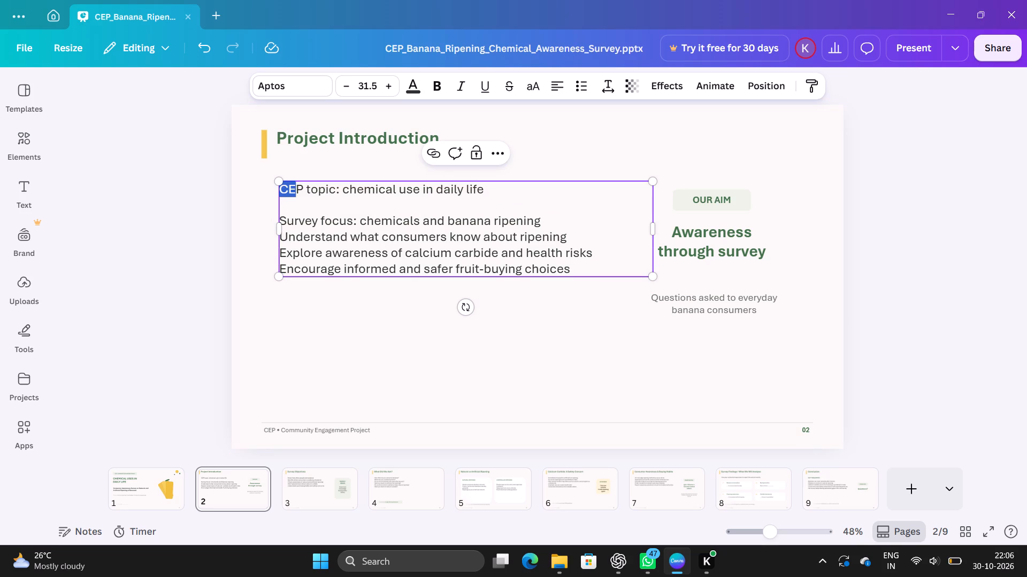
pyautogui.moveTo(294, 186); pyautogui.dragTo(336, 189)
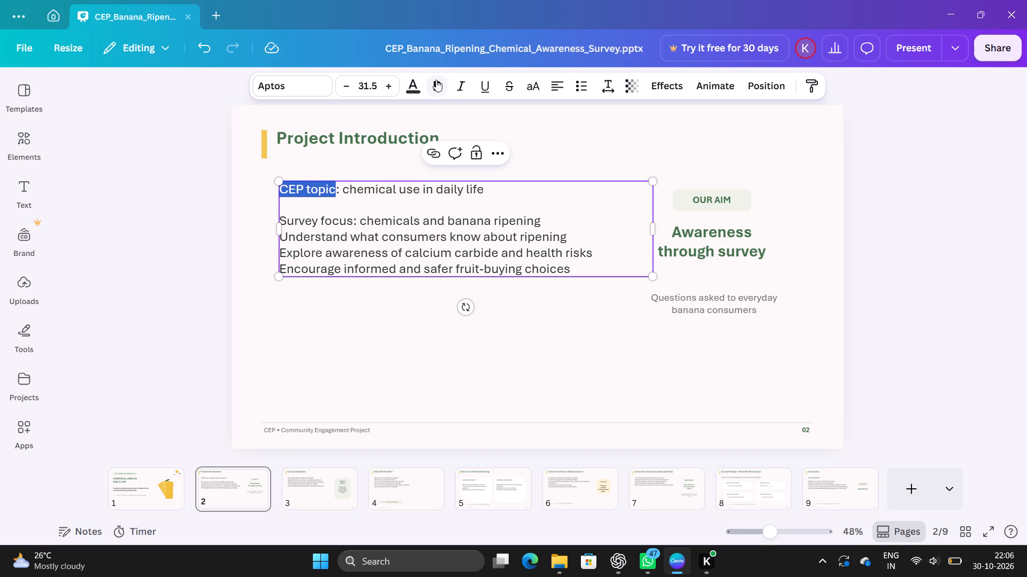
pyautogui.click(436, 80)
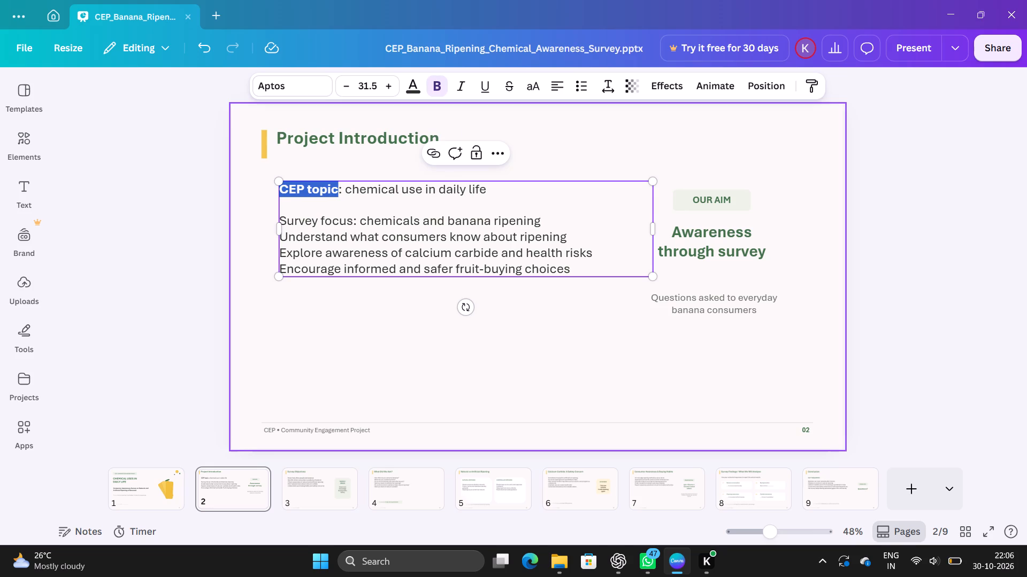
# Make the words "Survey focus" bold in slide 2's body text.
pyautogui.click(285, 221)
pyautogui.moveTo(285, 221); pyautogui.dragTo(338, 221)
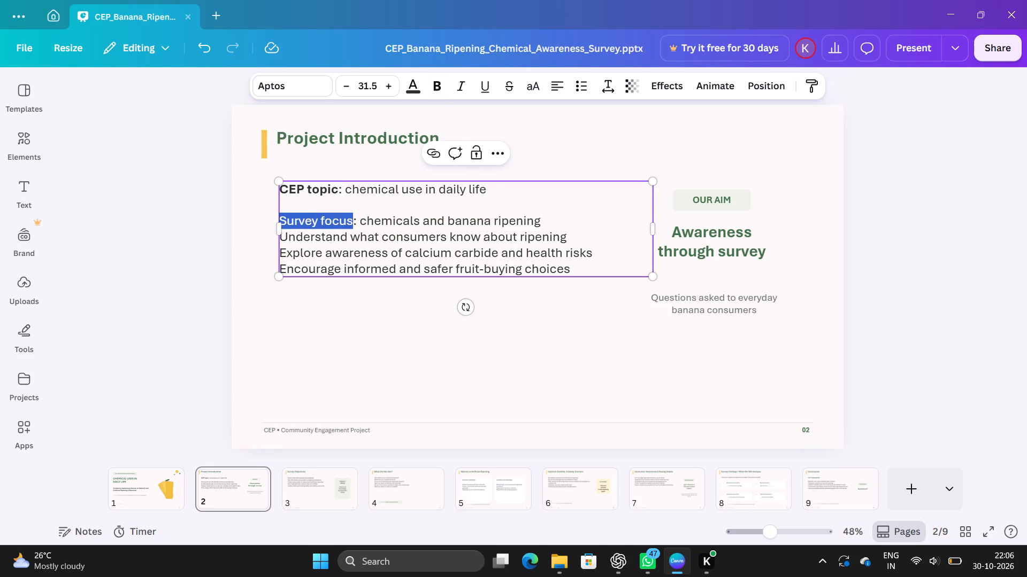
pyautogui.click(433, 82)
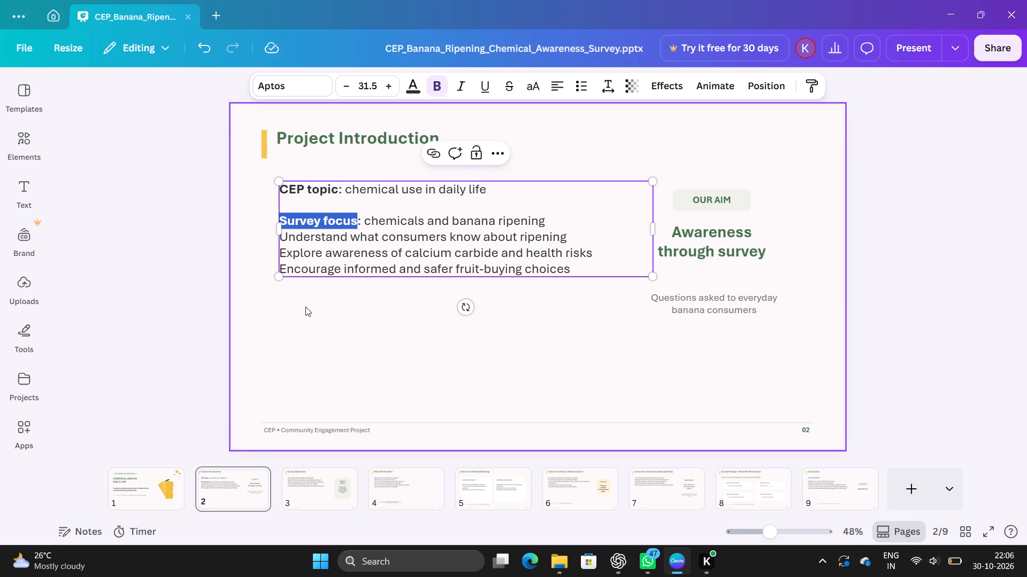
pyautogui.click(201, 286)
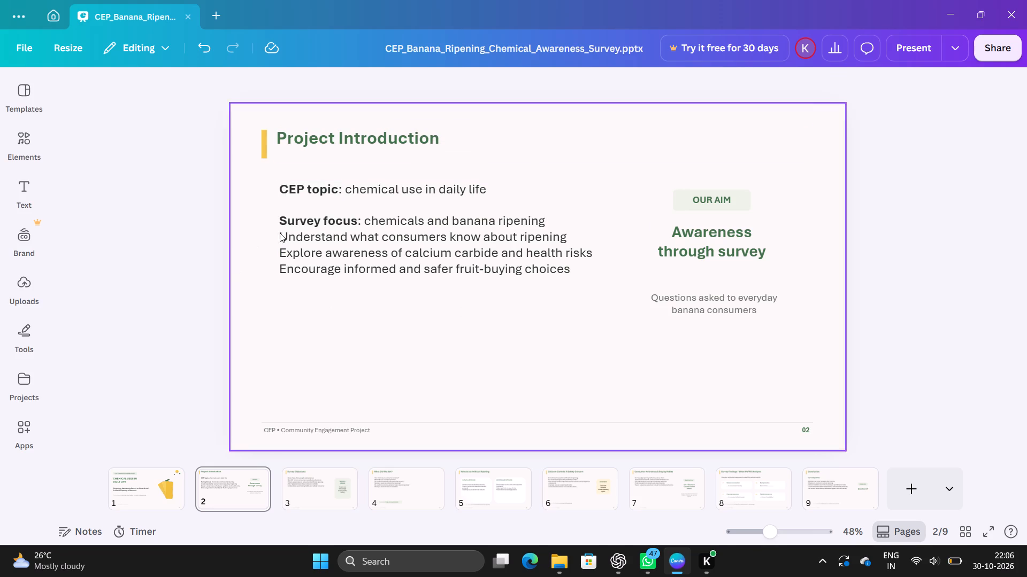
# Set the line spacing to 1.67 for slide 2's body text from "chemicals and banana ripening" through "fruit-buying choices".
pyautogui.click(369, 216)
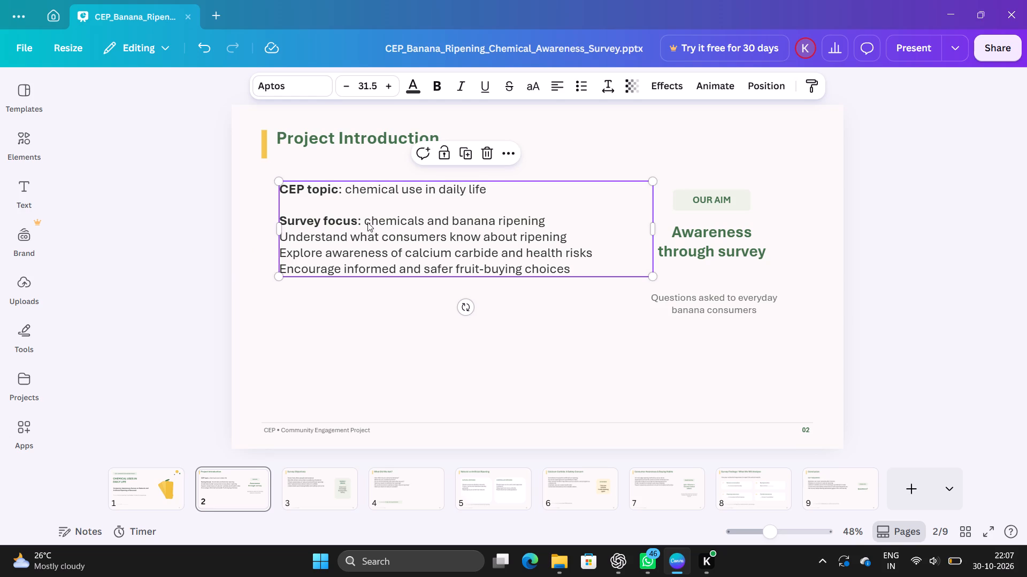
pyautogui.doubleClick(367, 222)
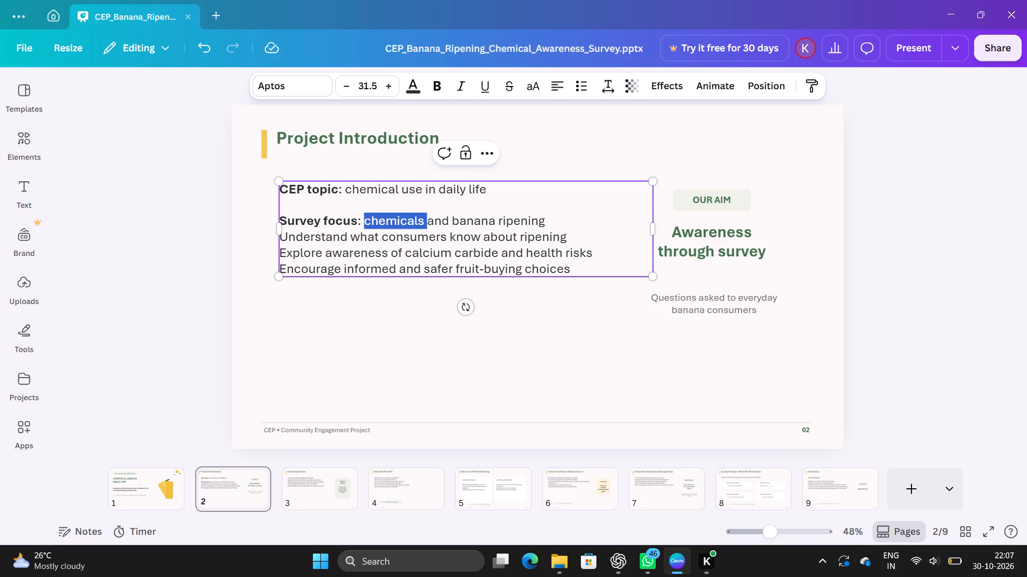
pyautogui.moveTo(367, 222); pyautogui.dragTo(371, 228)
pyautogui.click(371, 228)
pyautogui.moveTo(371, 228); pyautogui.dragTo(462, 272)
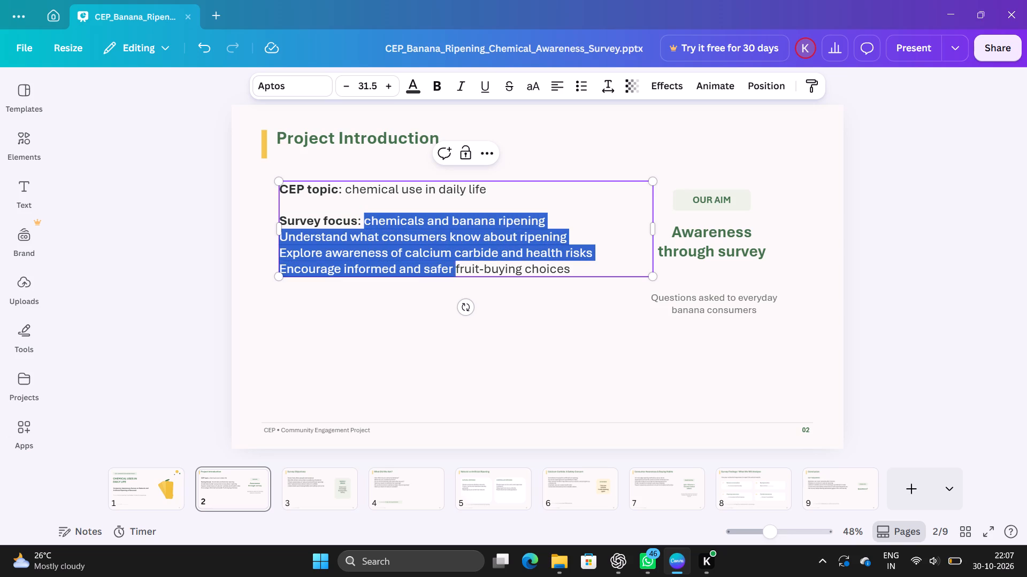
pyautogui.moveTo(462, 272); pyautogui.dragTo(561, 270)
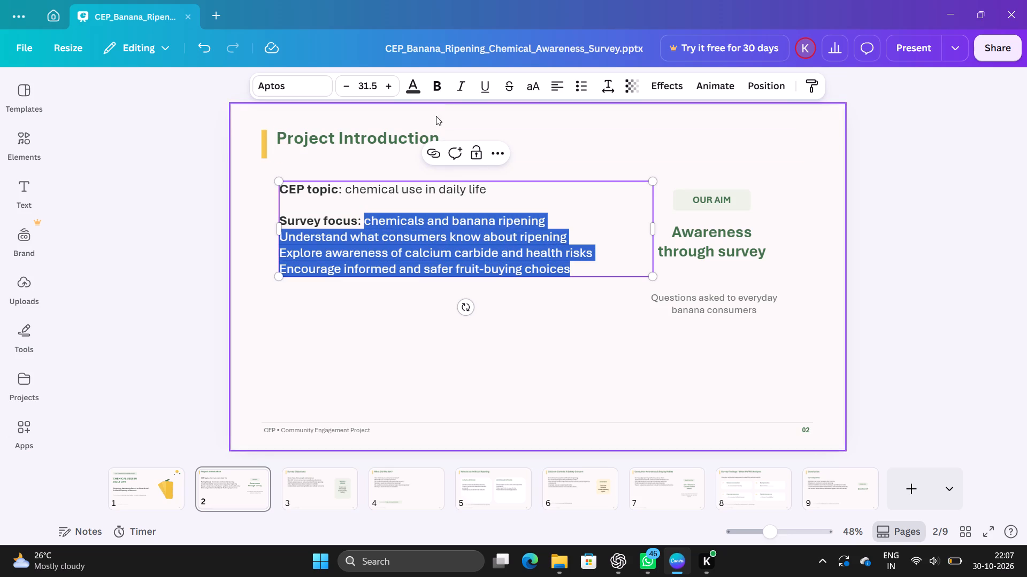
pyautogui.click(606, 85)
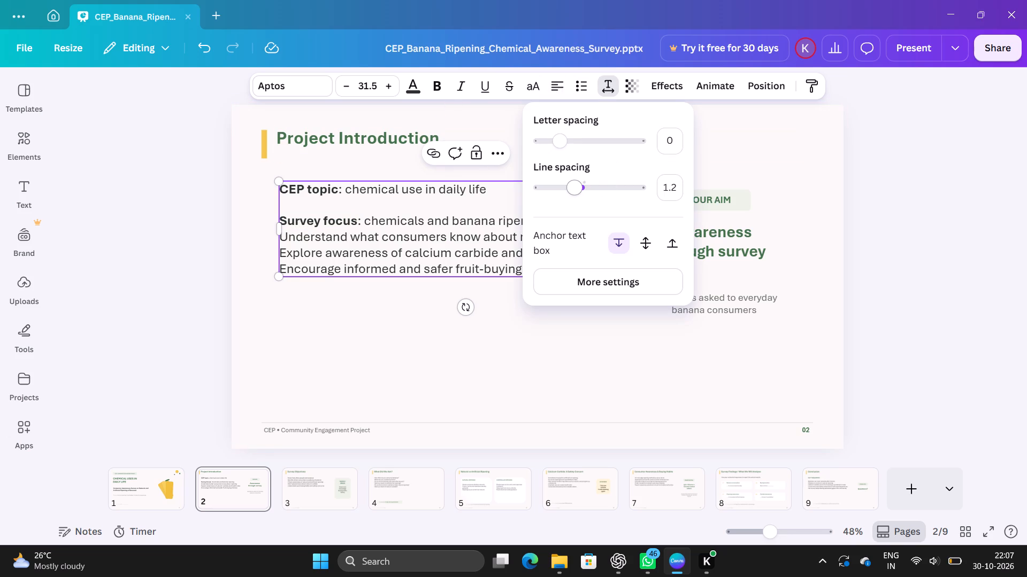
pyautogui.doubleClick(587, 188)
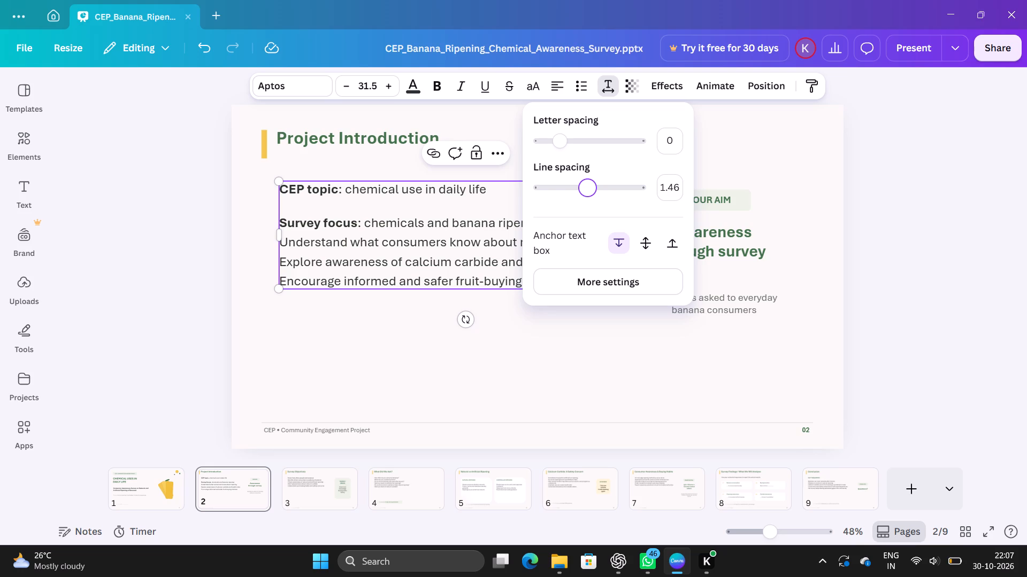
pyautogui.click(598, 191)
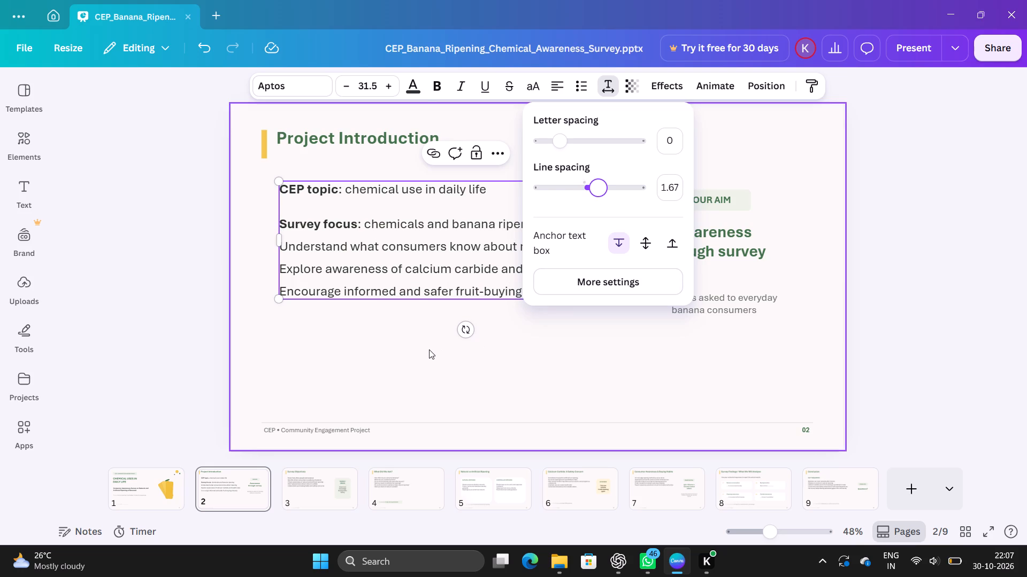
pyautogui.click(429, 349)
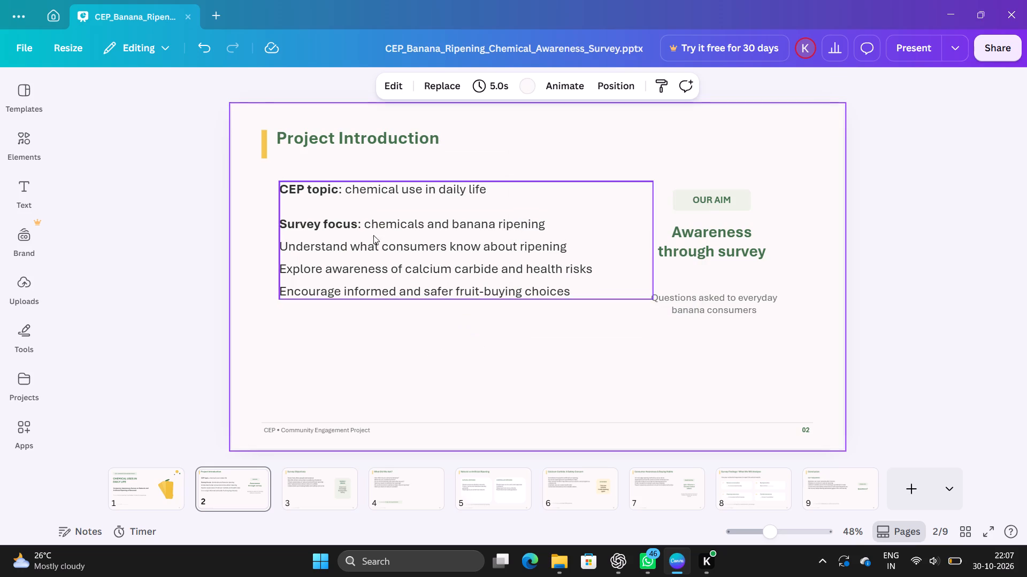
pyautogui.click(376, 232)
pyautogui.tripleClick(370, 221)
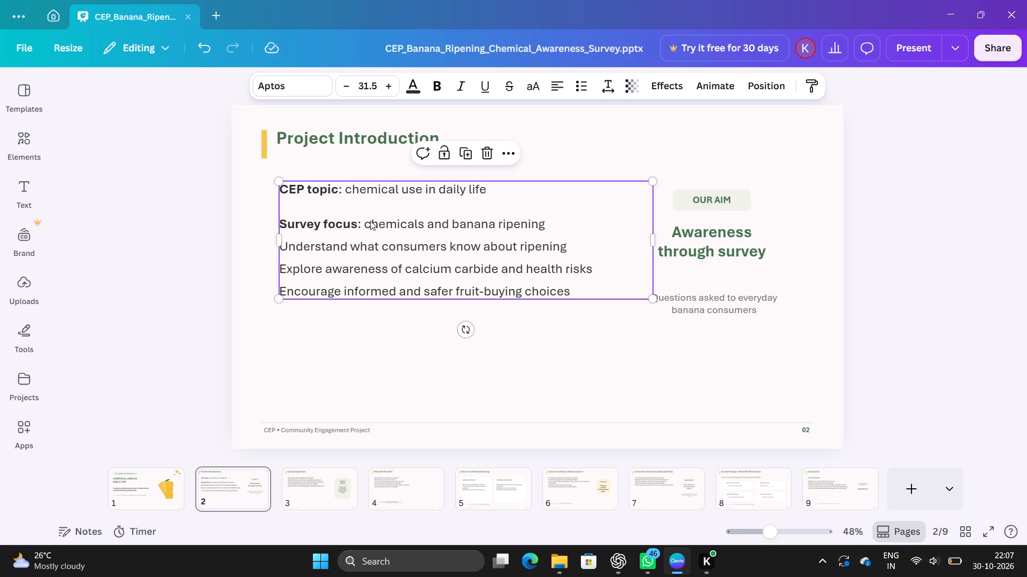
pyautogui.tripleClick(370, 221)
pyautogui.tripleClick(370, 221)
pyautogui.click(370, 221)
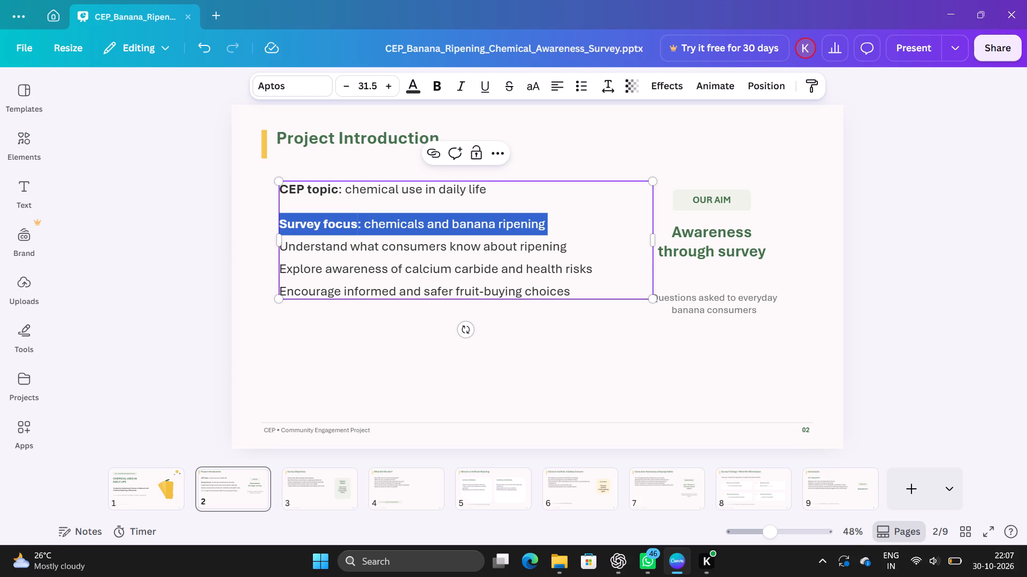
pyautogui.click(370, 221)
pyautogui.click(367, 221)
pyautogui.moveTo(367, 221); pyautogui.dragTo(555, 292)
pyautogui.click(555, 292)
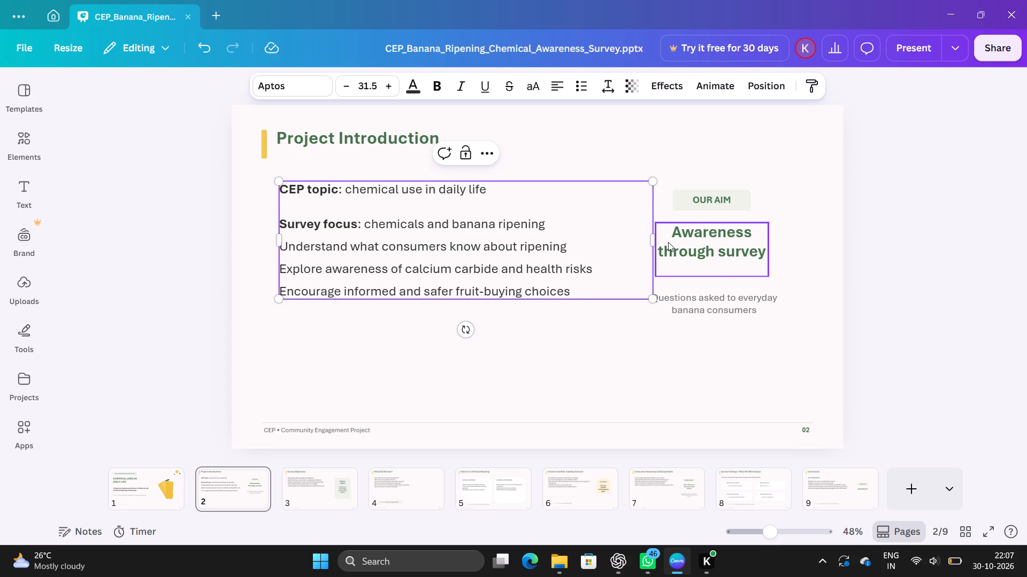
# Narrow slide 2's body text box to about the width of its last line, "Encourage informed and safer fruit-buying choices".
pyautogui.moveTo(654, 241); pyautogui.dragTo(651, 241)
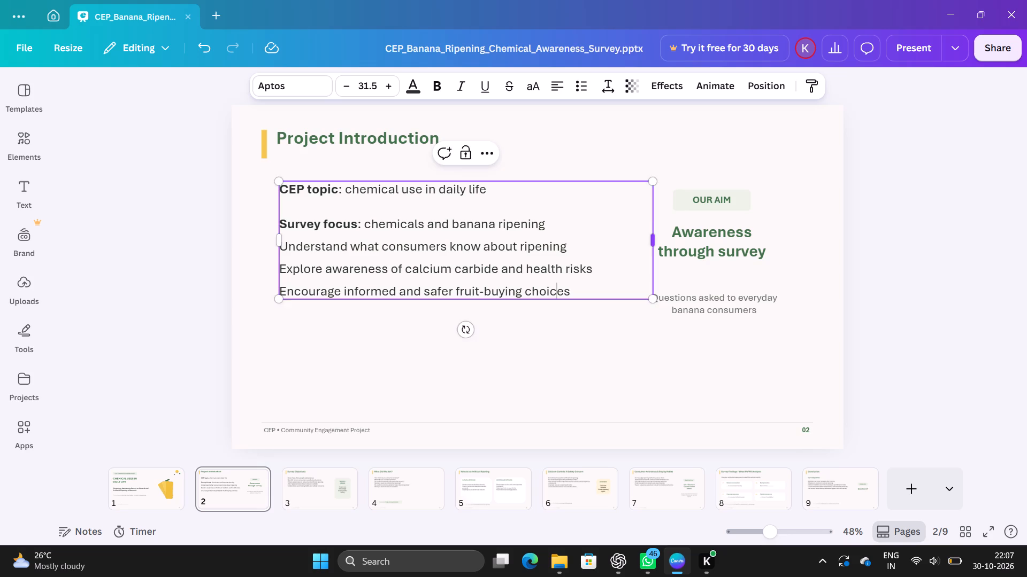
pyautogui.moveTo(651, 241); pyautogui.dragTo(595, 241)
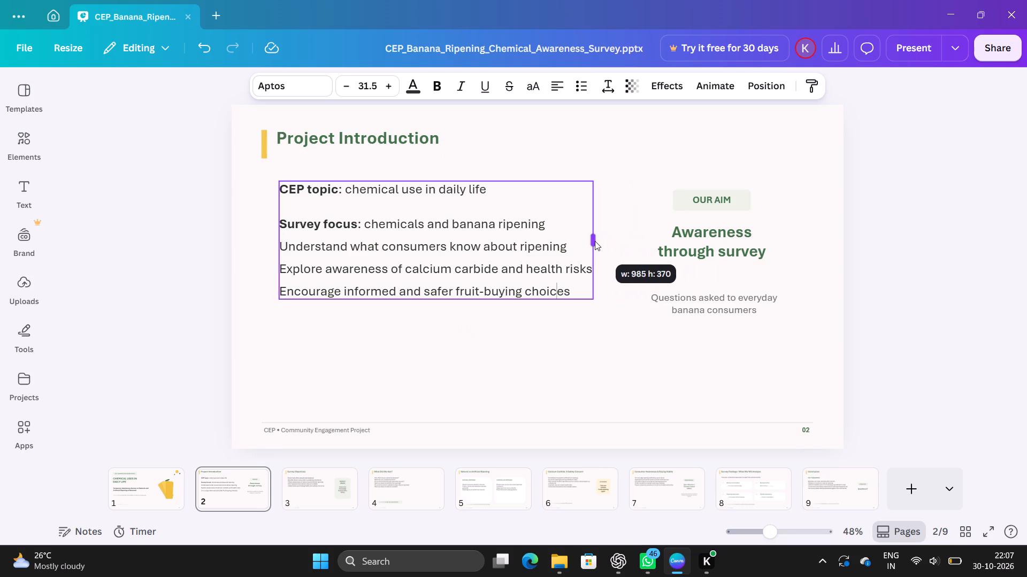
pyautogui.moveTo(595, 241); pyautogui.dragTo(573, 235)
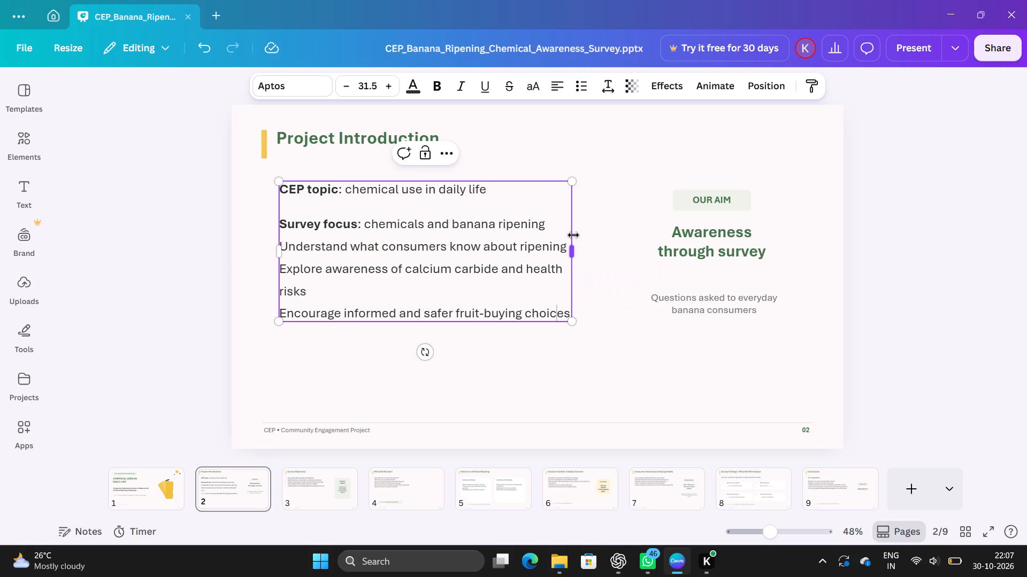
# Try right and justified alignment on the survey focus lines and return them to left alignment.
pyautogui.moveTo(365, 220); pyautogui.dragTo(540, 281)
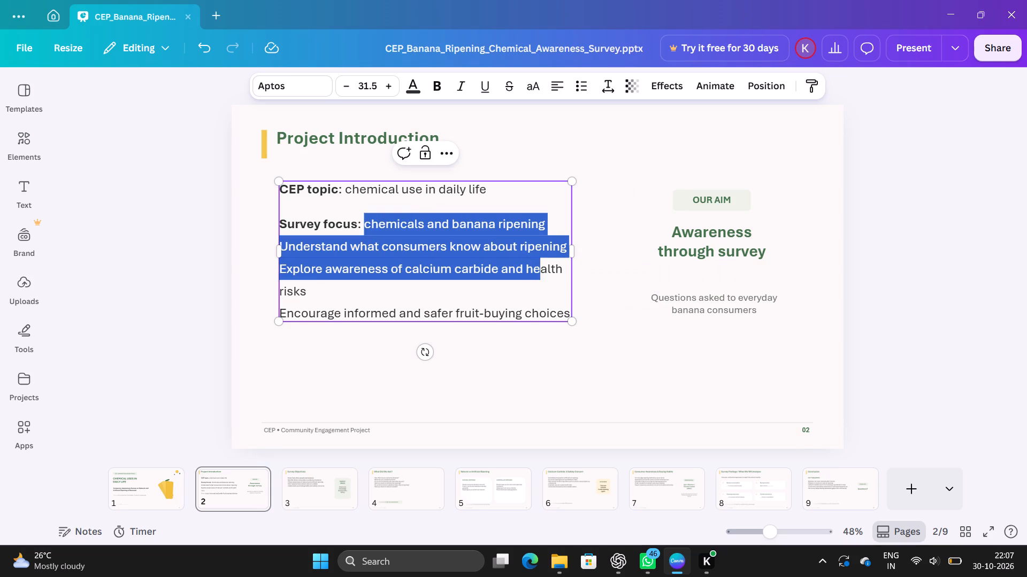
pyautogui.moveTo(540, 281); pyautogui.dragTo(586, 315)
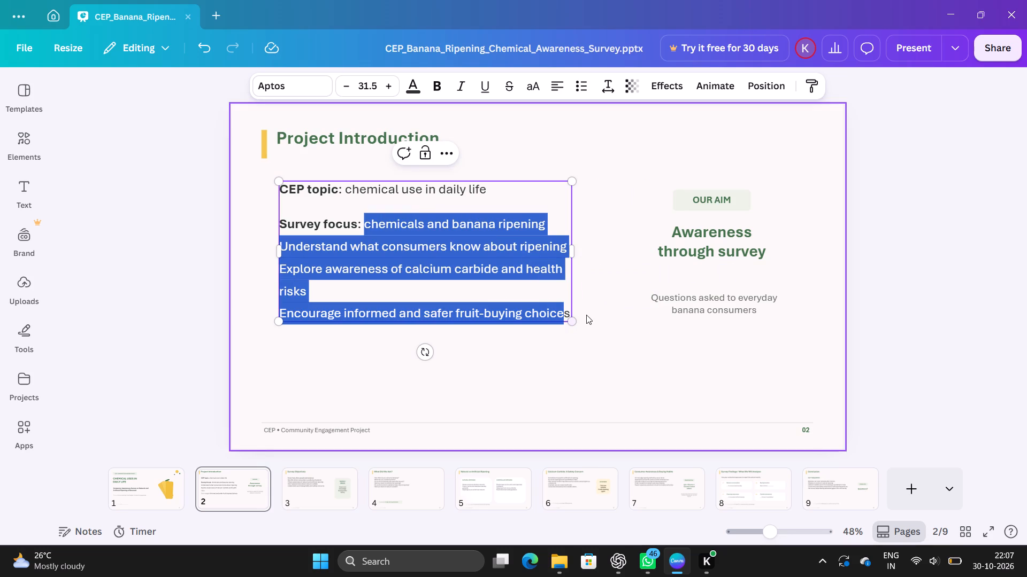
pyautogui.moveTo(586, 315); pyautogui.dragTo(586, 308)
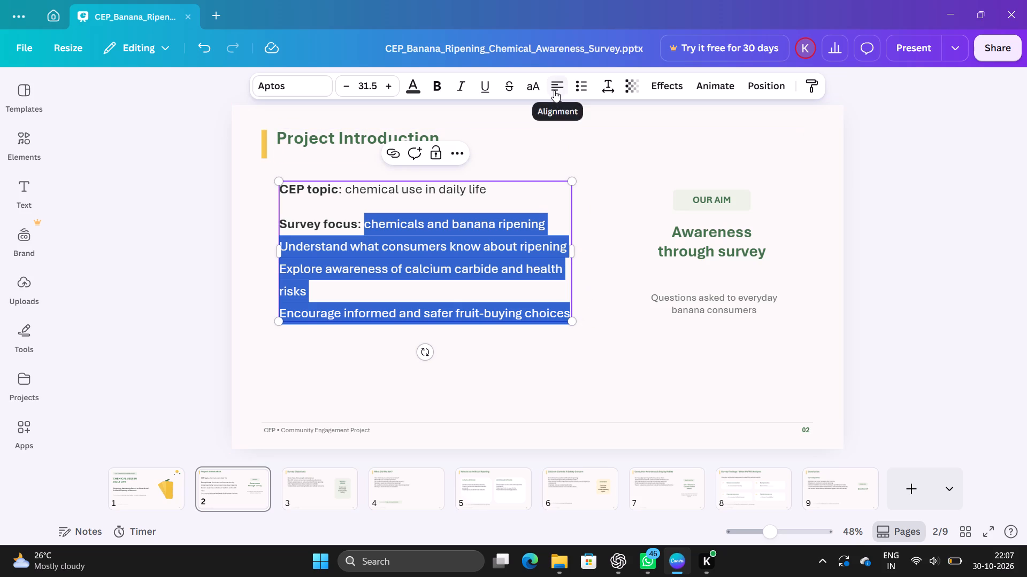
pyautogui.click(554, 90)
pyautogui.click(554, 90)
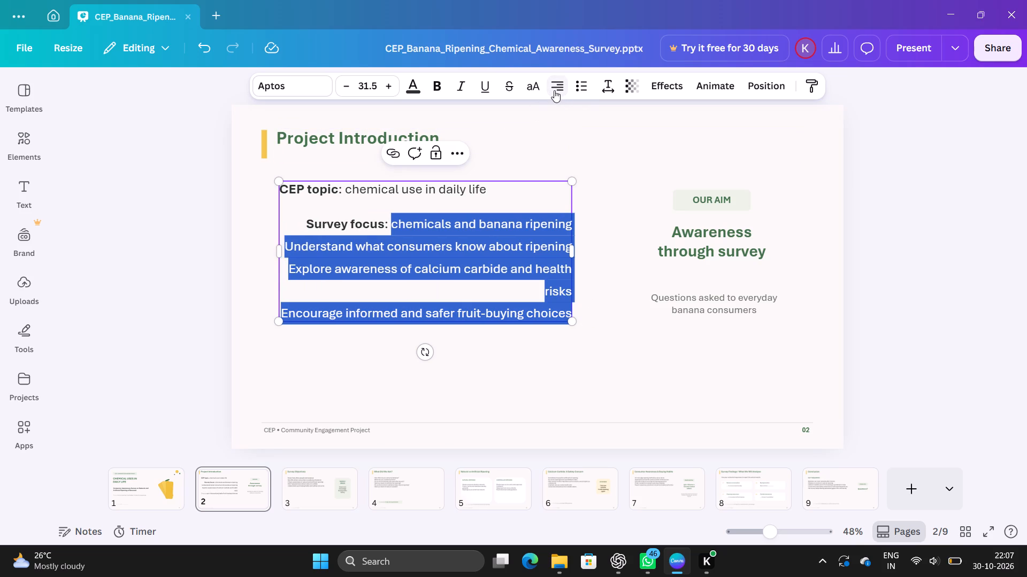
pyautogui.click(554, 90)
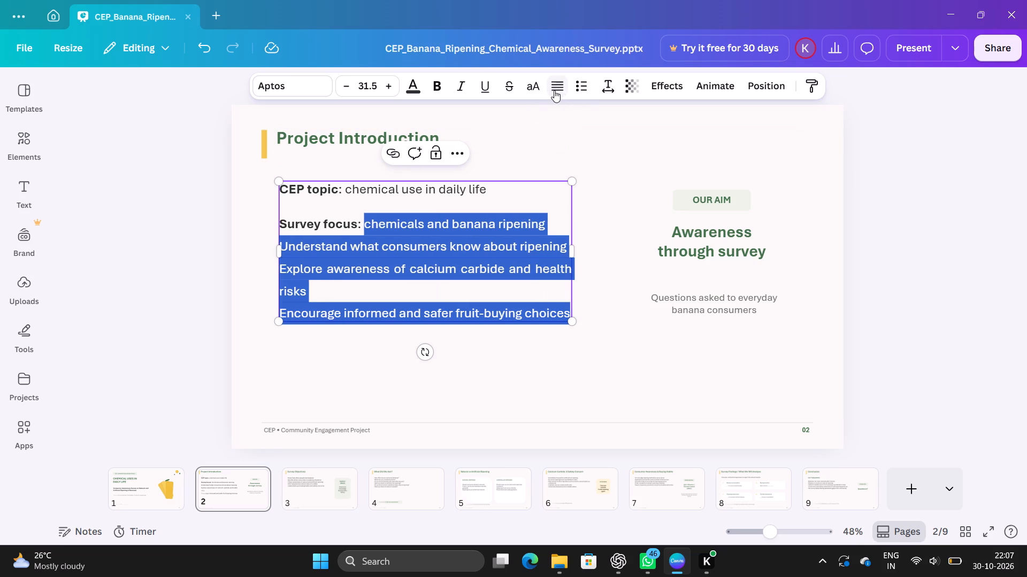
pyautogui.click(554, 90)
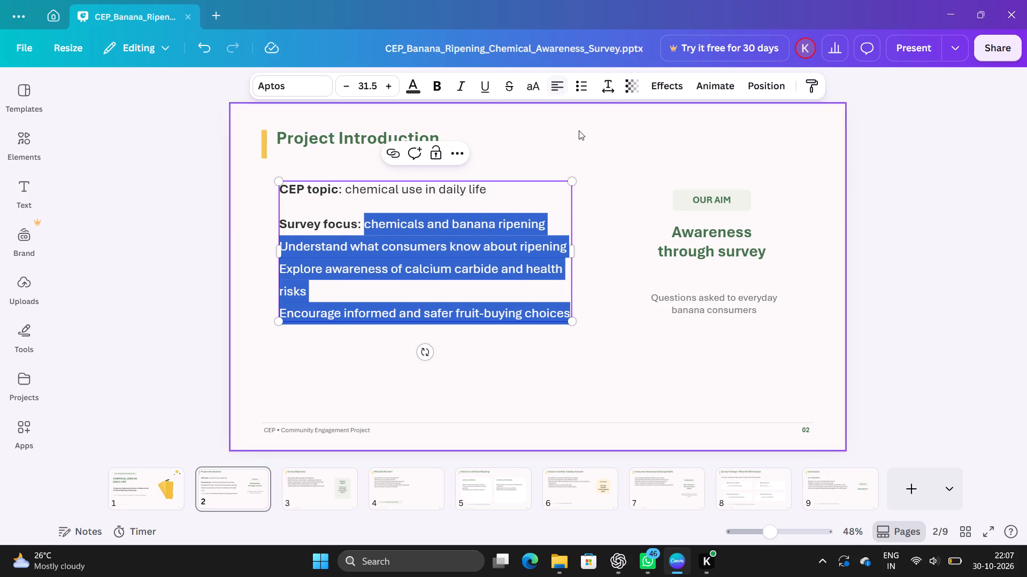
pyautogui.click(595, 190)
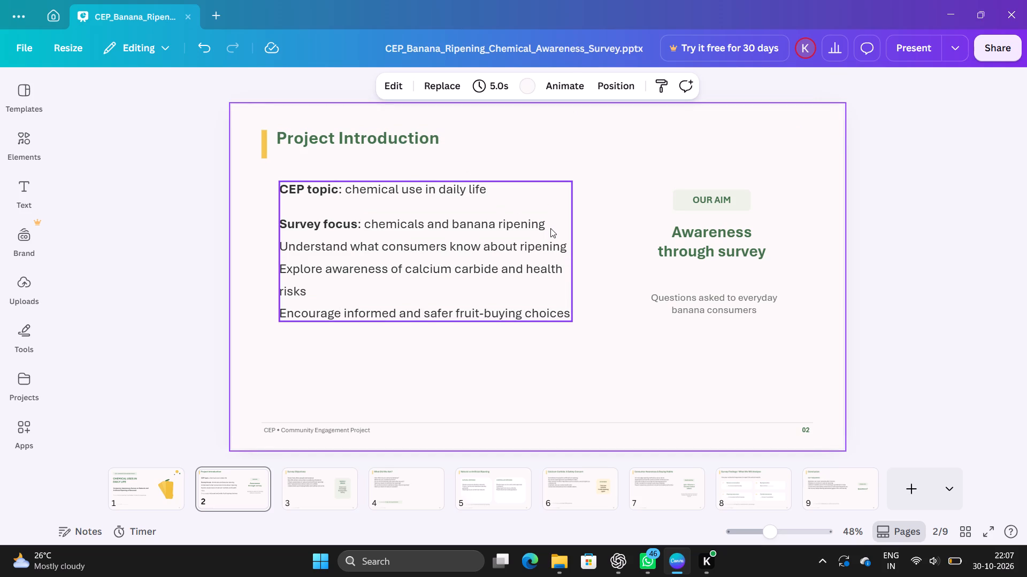
# Capitalize "chemicals" to "Chemicals" in the "Survey focus" line on slide 2.
pyautogui.click(372, 224)
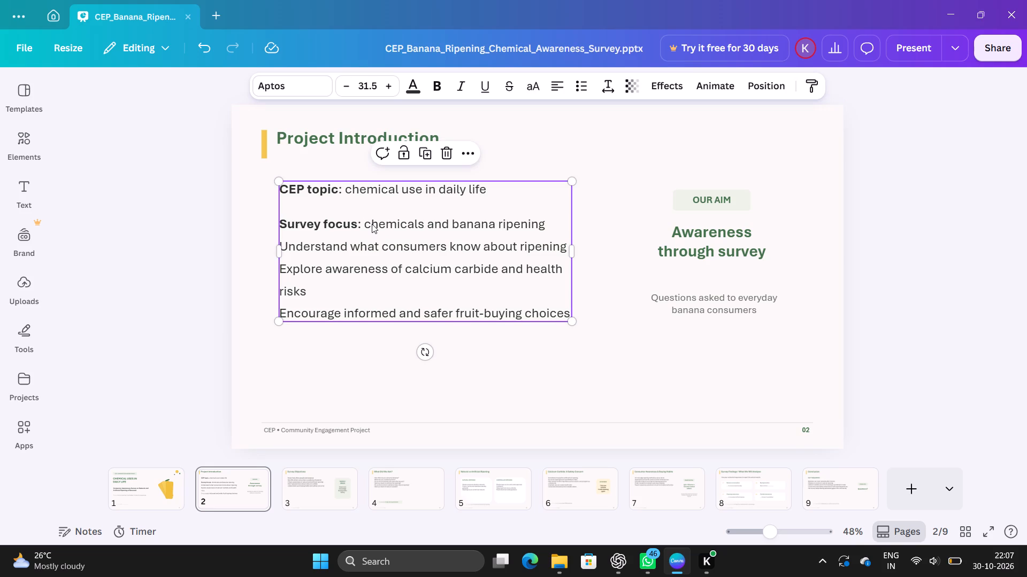
pyautogui.click(372, 224)
pyautogui.press('BackSpace')
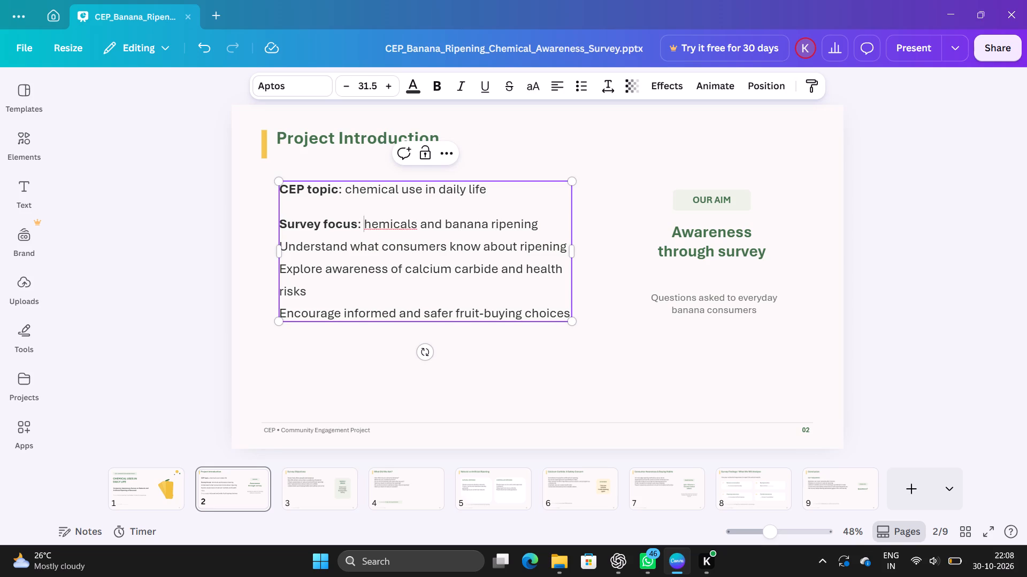
pyautogui.hotkey('shift', 'c')
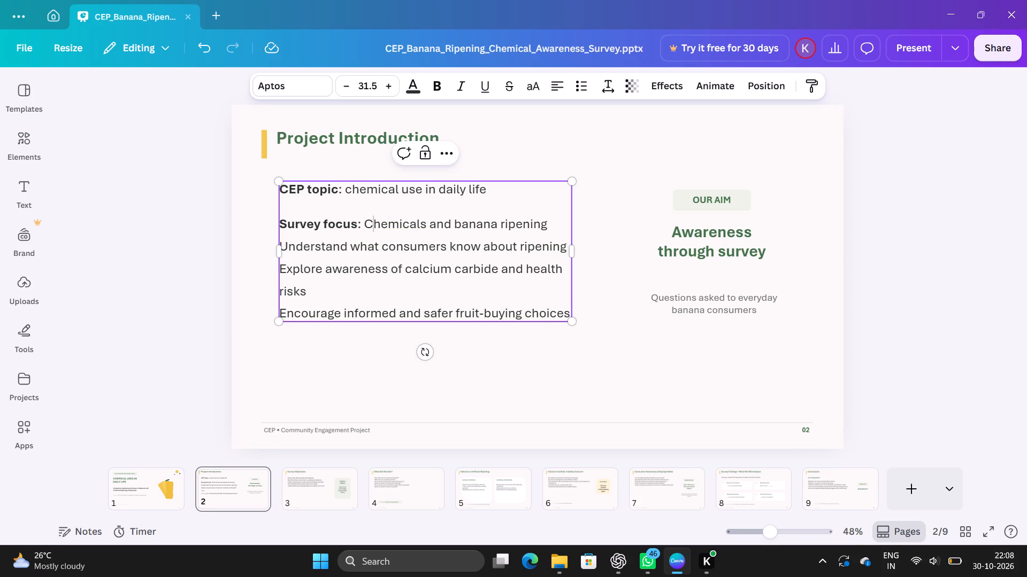
# Put "Chemicals and banana ripening" on its own line below "Survey focus:".
pyautogui.click(550, 217)
pyautogui.click(362, 227)
pyautogui.press('Return')
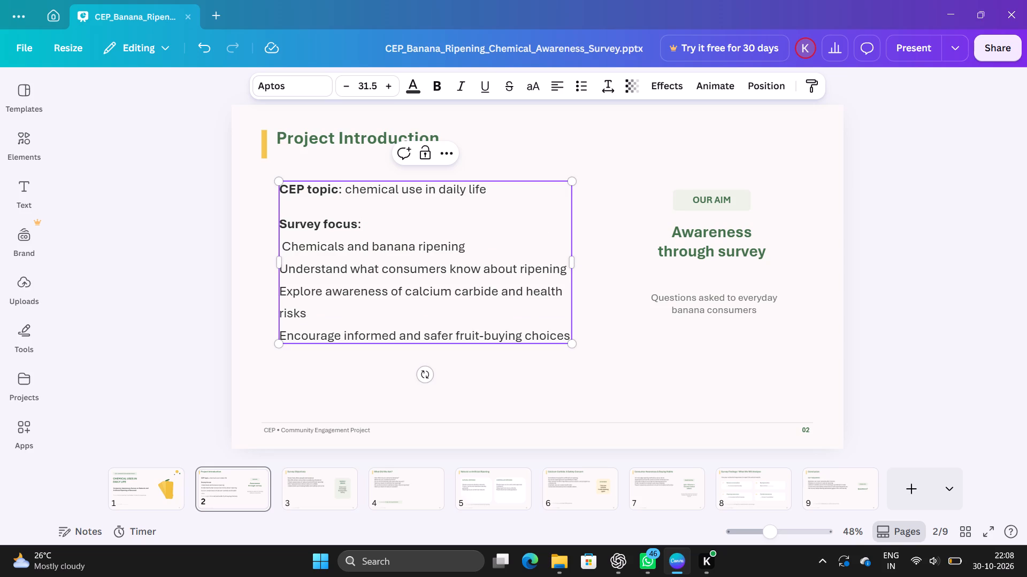
# Widen slide 2's body text box so the "Explore awareness of calcium carbide and health risks" sentence fits on one line.
pyautogui.moveTo(576, 261); pyautogui.dragTo(616, 260)
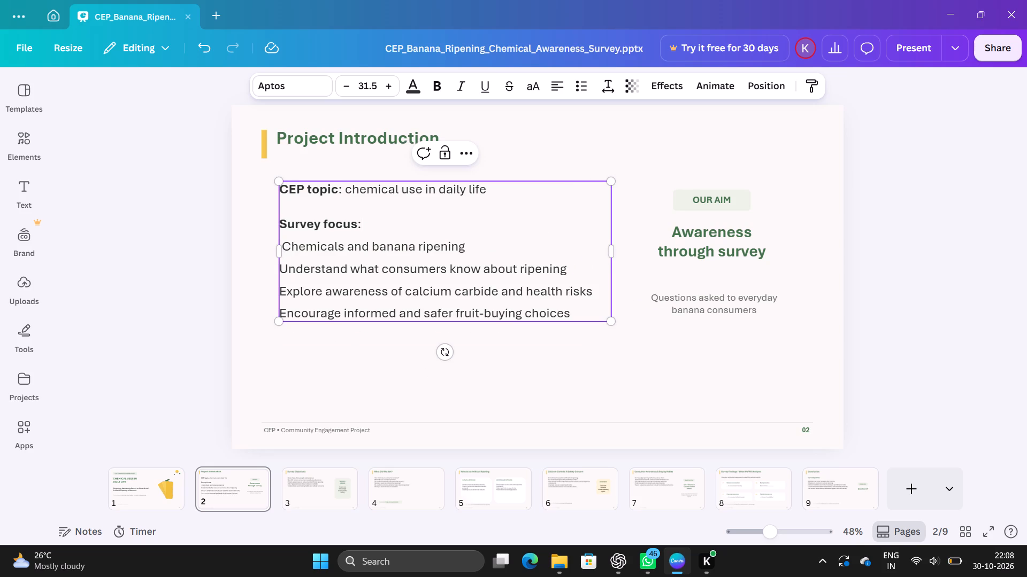
# Add a period to the end of each of the four lines below "Survey focus:" on slide 2.
pyautogui.click(476, 246)
pyautogui.press('.')
pyautogui.press('Down')
pyautogui.click(569, 267)
pyautogui.press('.')
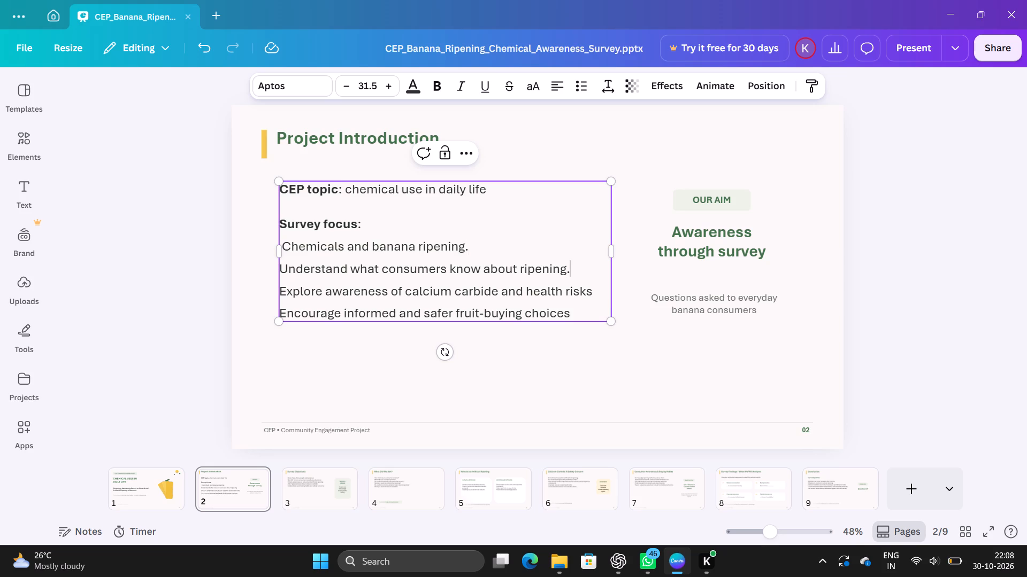
pyautogui.click(591, 291)
pyautogui.press('.')
pyautogui.press('Down')
pyautogui.press('.')
# Format the four lines below "Survey focus:" as a bulleted list, trying numbering before returning to bullets.
pyautogui.moveTo(285, 249); pyautogui.dragTo(548, 295)
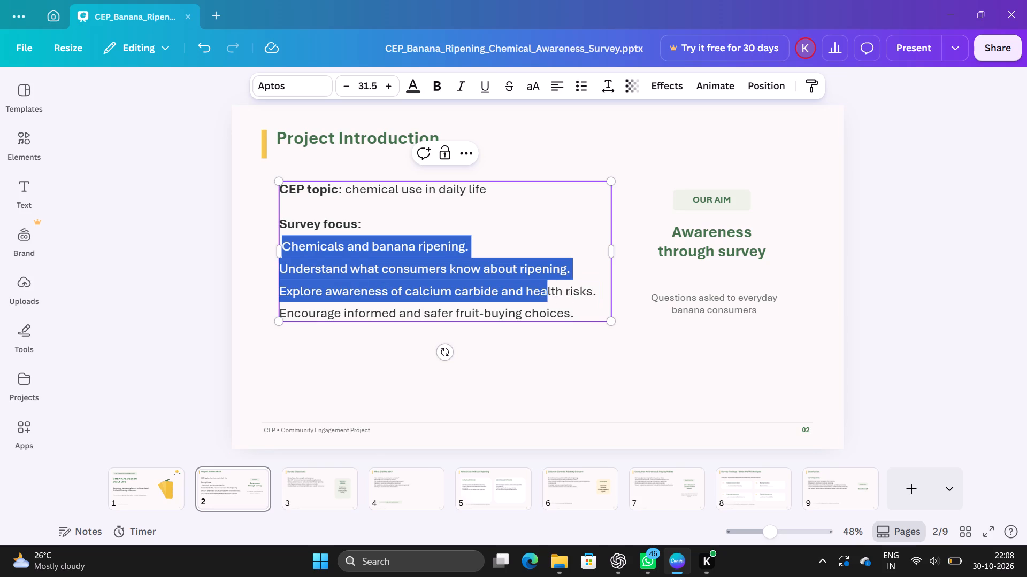
pyautogui.moveTo(548, 295); pyautogui.dragTo(584, 314)
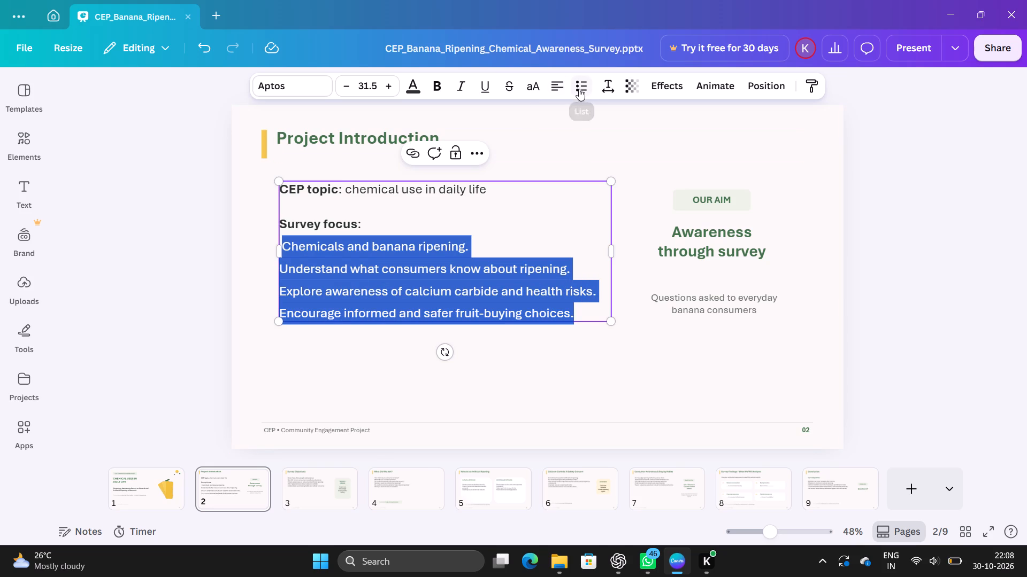
pyautogui.click(579, 89)
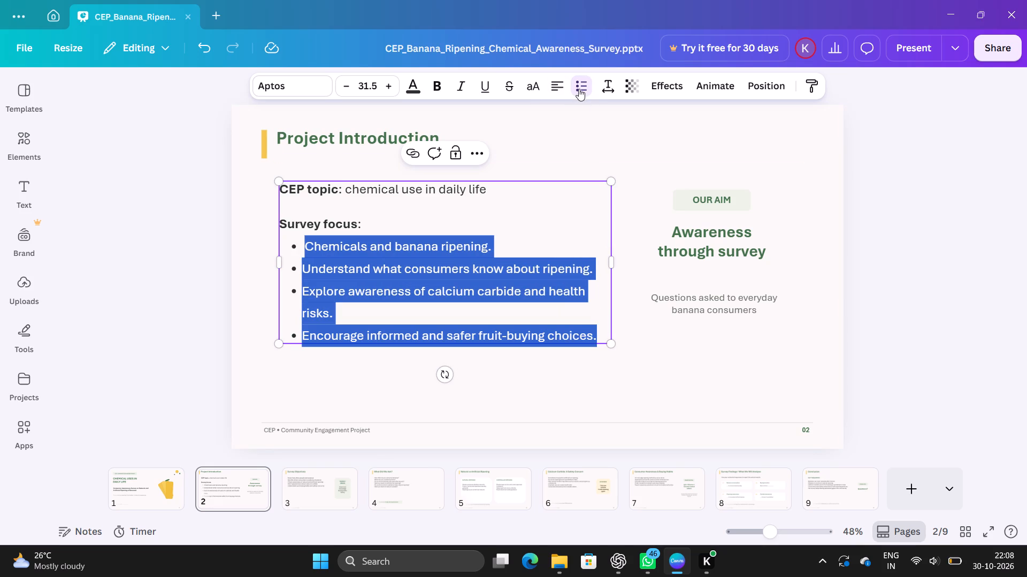
pyautogui.click(579, 89)
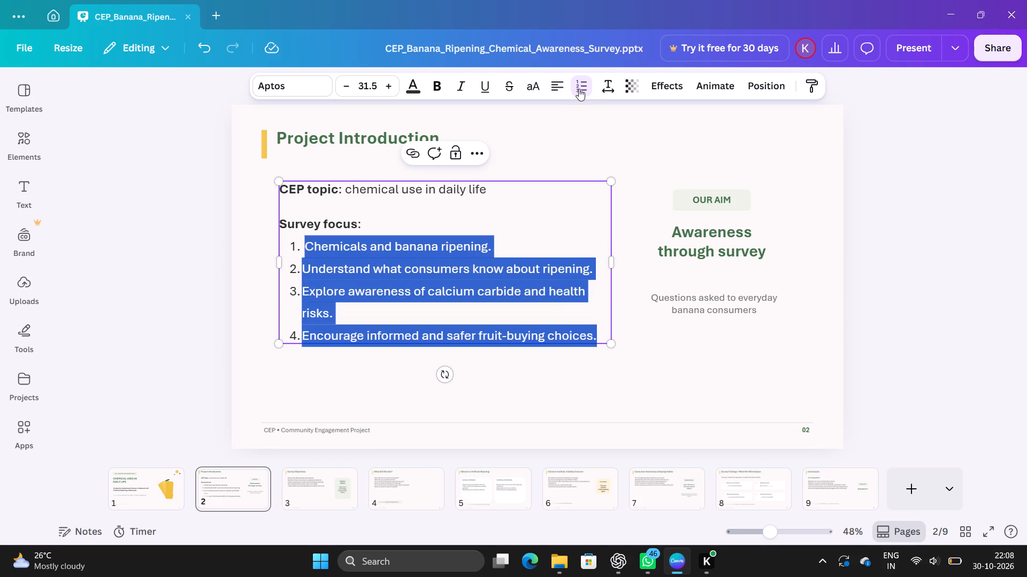
pyautogui.click(579, 89)
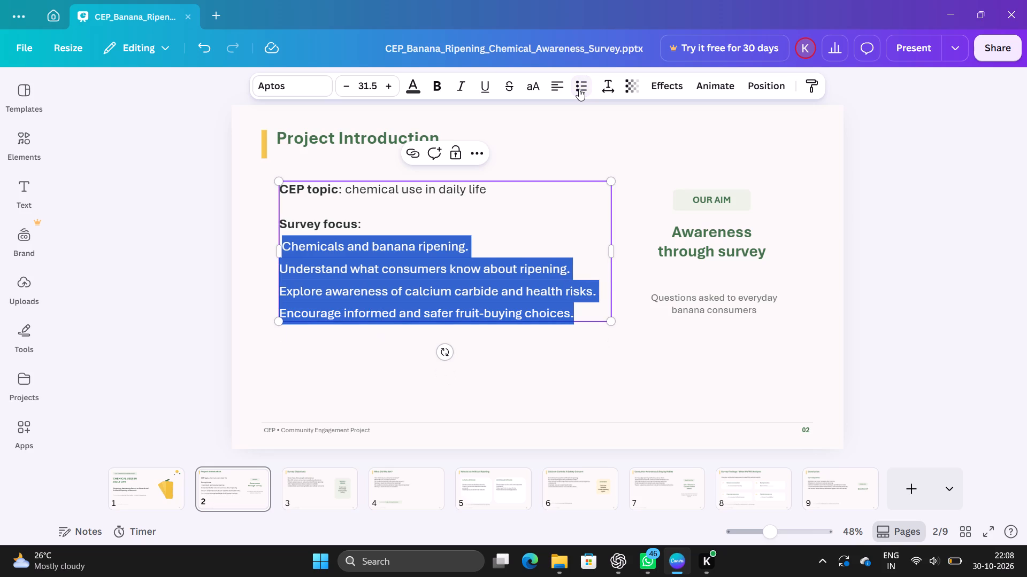
pyautogui.click(579, 89)
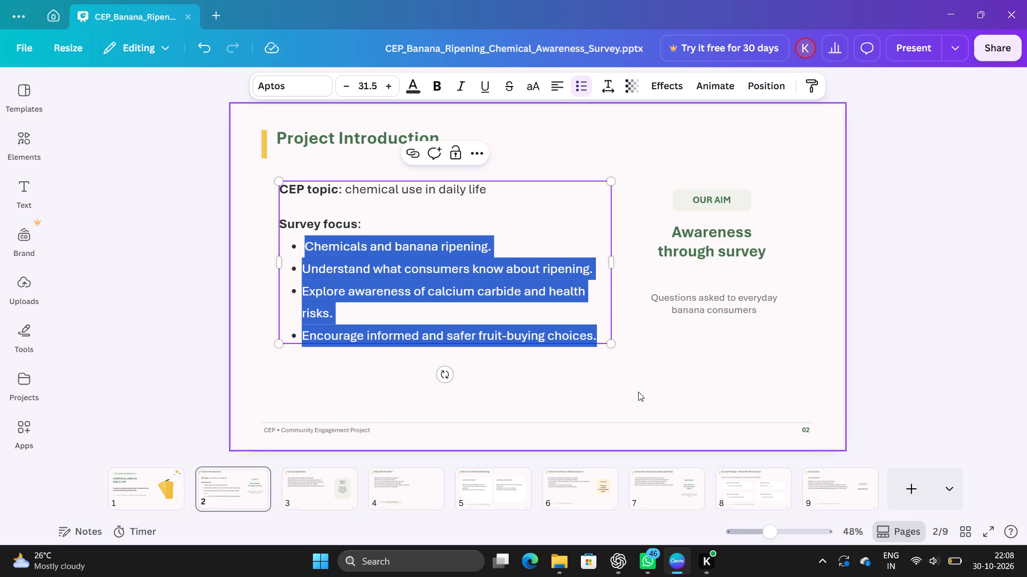
# Widen slide 2's body text box so the calcium carbide and health risks bullet fits on one line.
pyautogui.moveTo(612, 263); pyautogui.dragTo(633, 263)
pyautogui.click(816, 236)
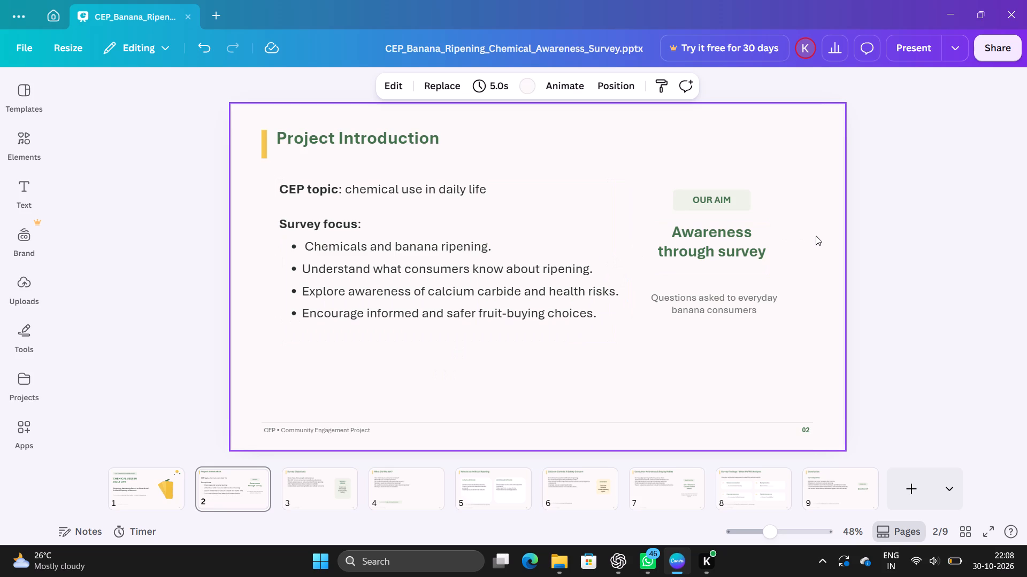
# Format the five survey objectives on slide 3 as a left-aligned bulleted list.
pyautogui.press('Right')
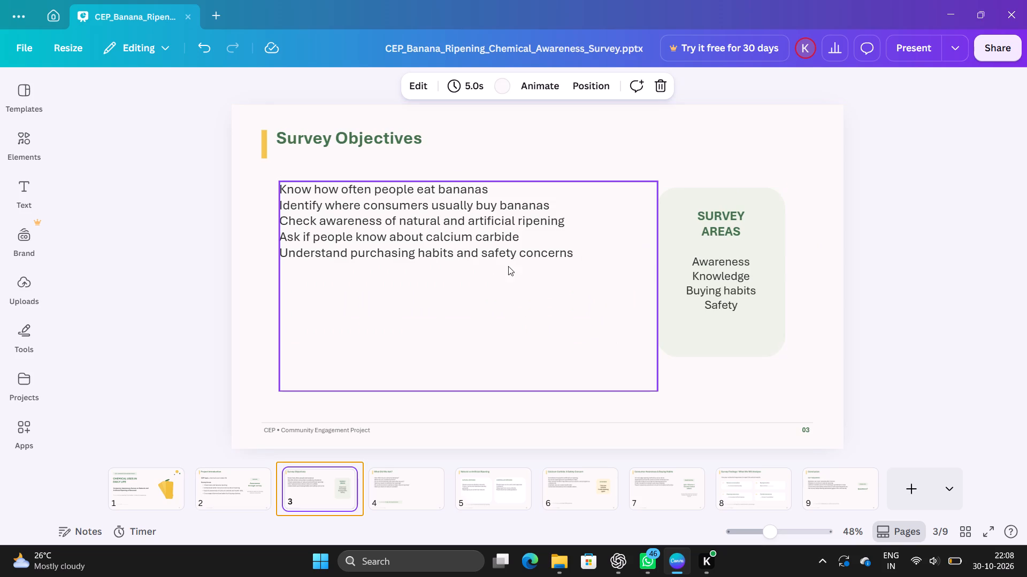
pyautogui.tripleClick(290, 188)
pyautogui.moveTo(290, 188); pyautogui.dragTo(579, 259)
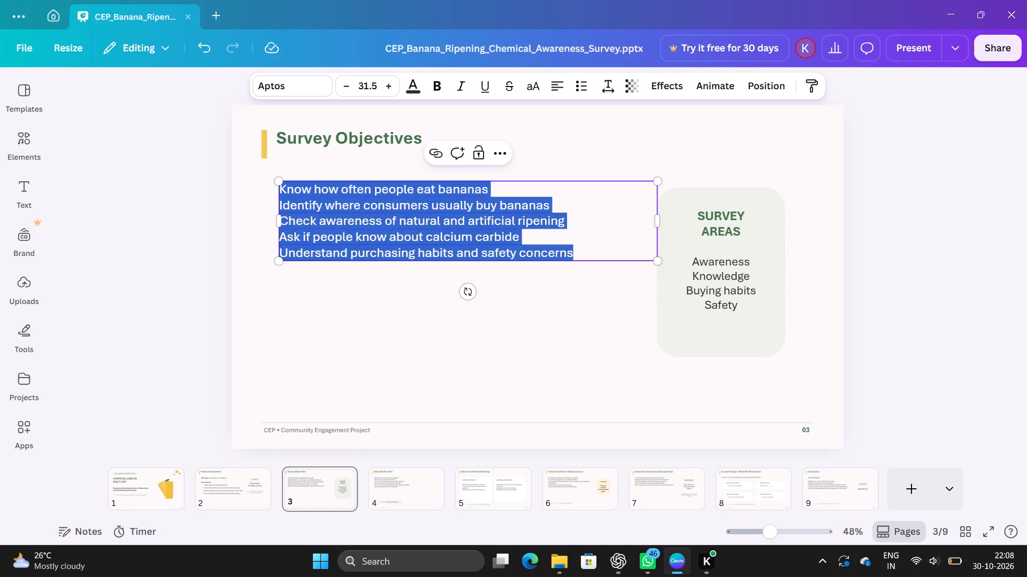
pyautogui.moveTo(579, 259); pyautogui.dragTo(584, 255)
pyautogui.click(560, 84)
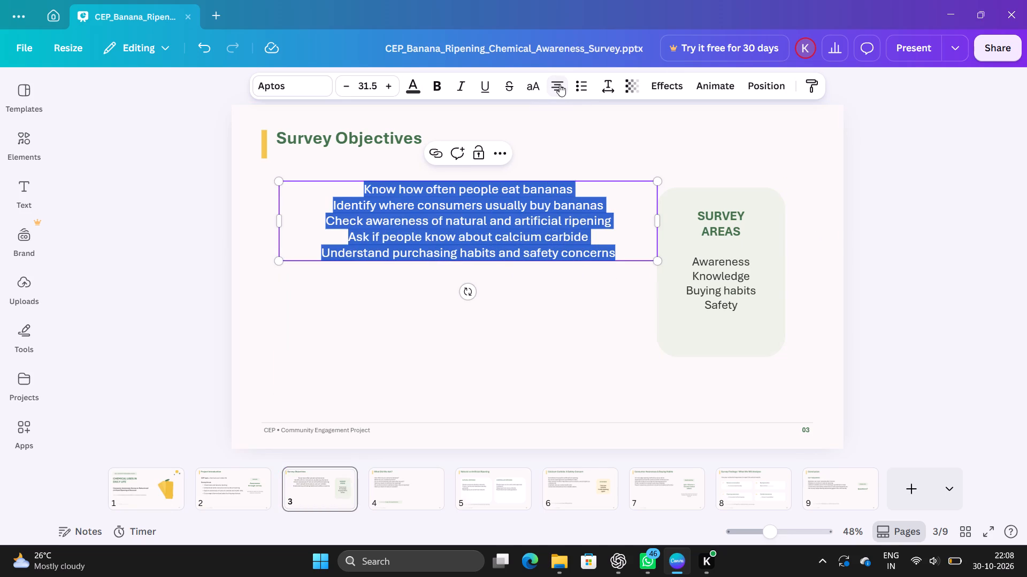
pyautogui.click(560, 84)
pyautogui.click(560, 84)
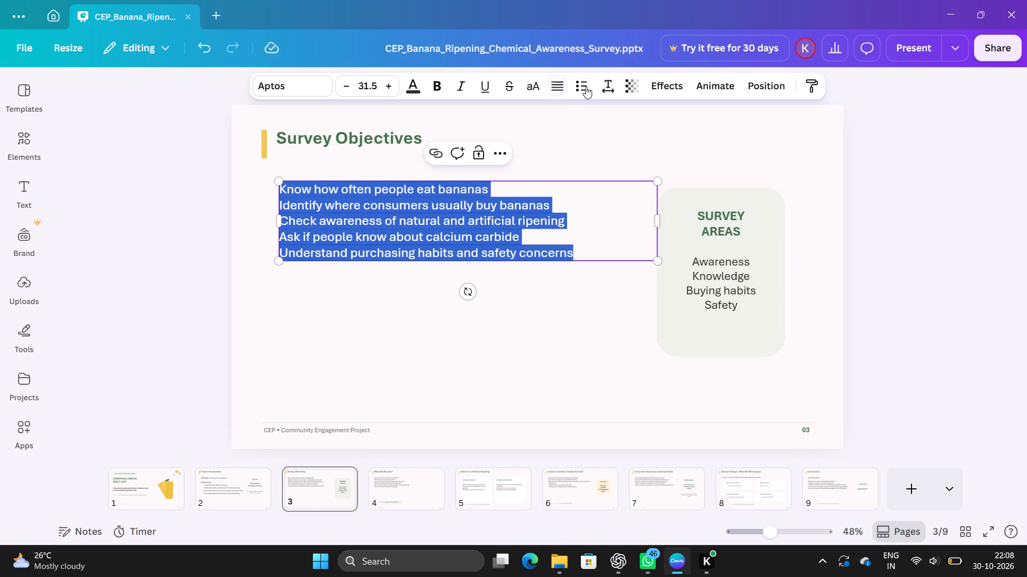
pyautogui.click(581, 81)
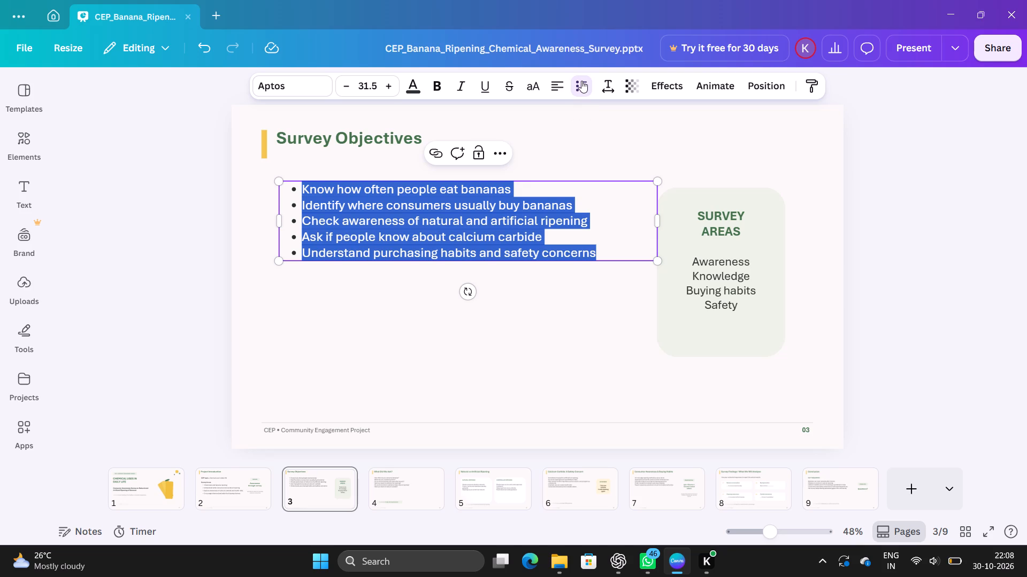
pyautogui.click(305, 350)
# Set the line spacing of slide 3's survey objectives list to 1.98.
pyautogui.doubleClick(301, 179)
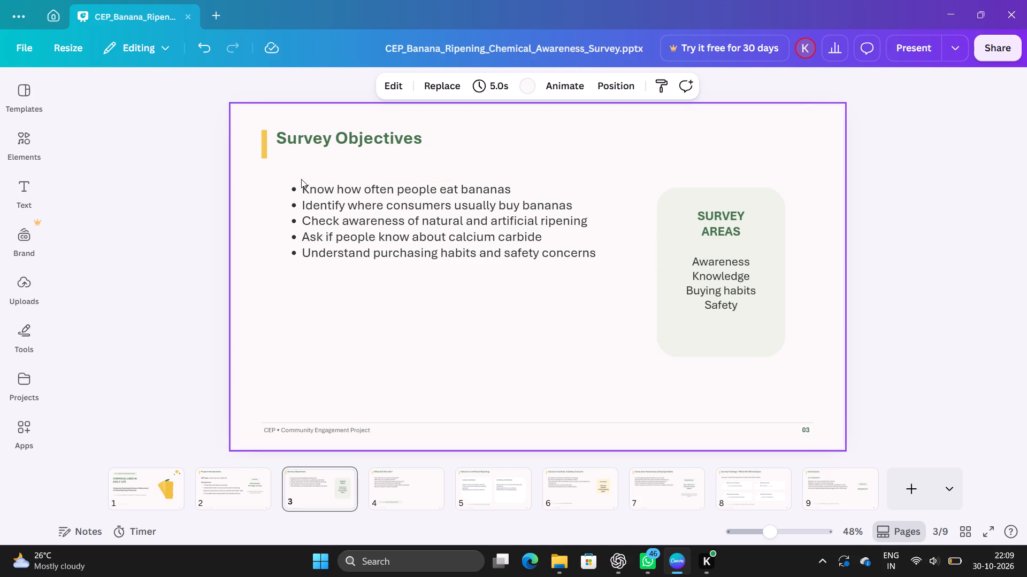
pyautogui.moveTo(301, 179); pyautogui.dragTo(302, 194)
pyautogui.tripleClick(302, 194)
pyautogui.tripleClick(302, 194)
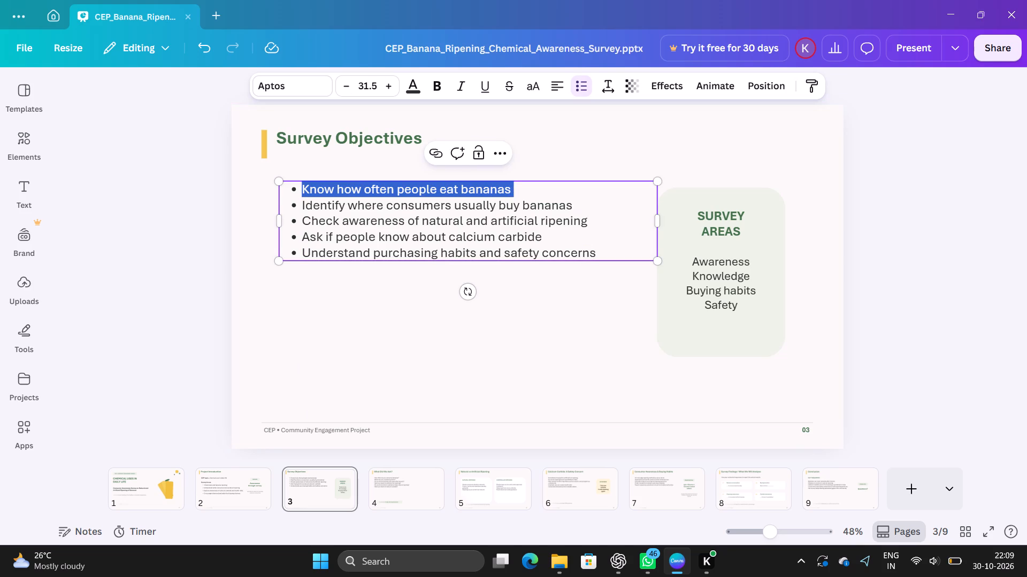
pyautogui.moveTo(302, 194); pyautogui.dragTo(649, 253)
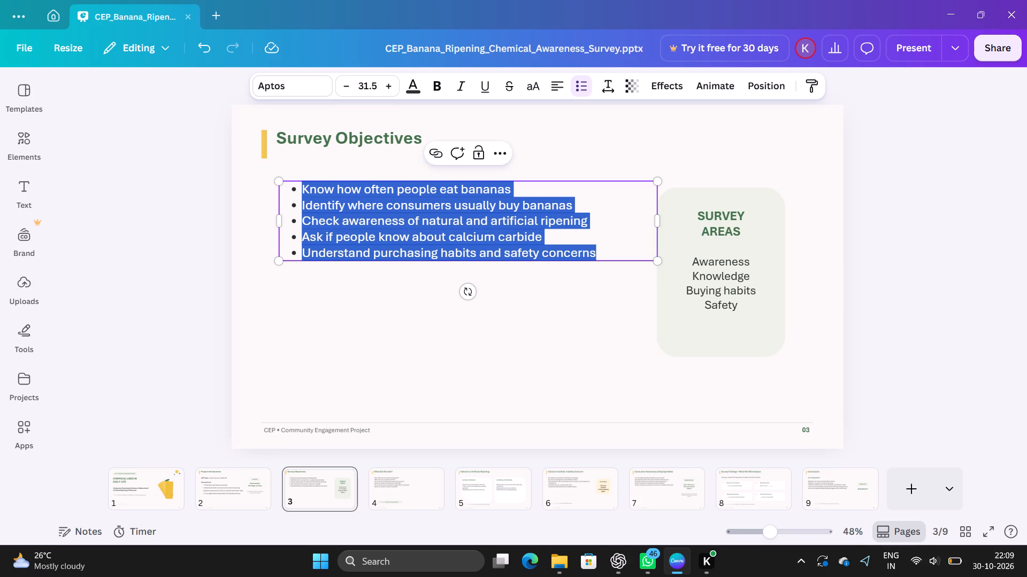
pyautogui.moveTo(649, 253); pyautogui.dragTo(661, 253)
pyautogui.click(609, 93)
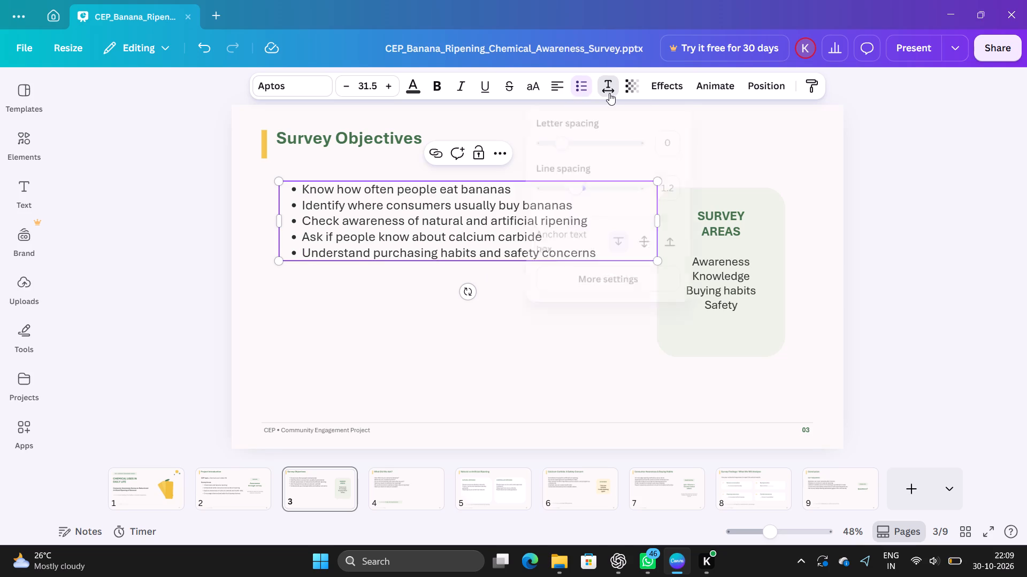
pyautogui.moveTo(587, 193); pyautogui.dragTo(597, 195)
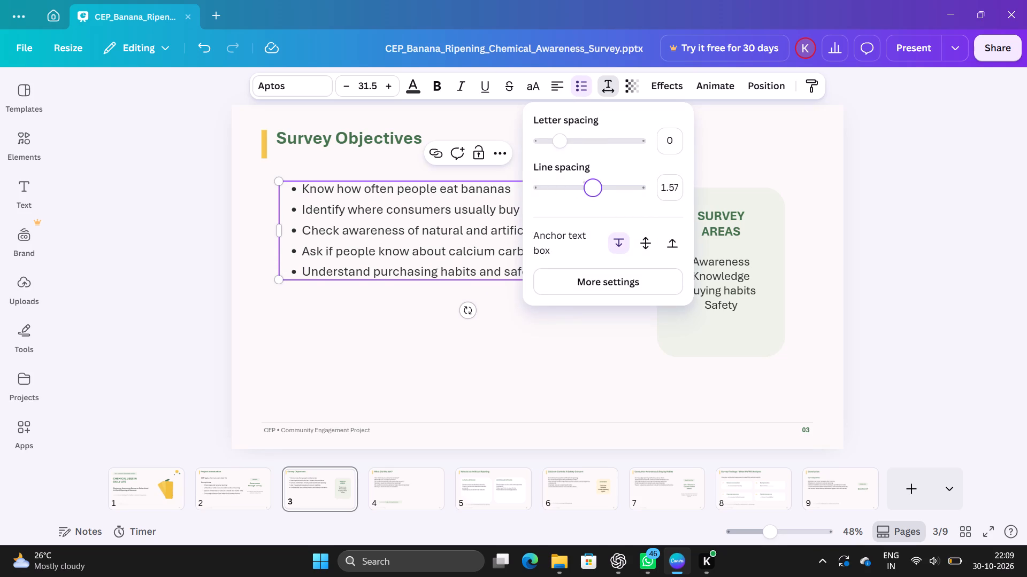
pyautogui.moveTo(597, 195); pyautogui.dragTo(614, 196)
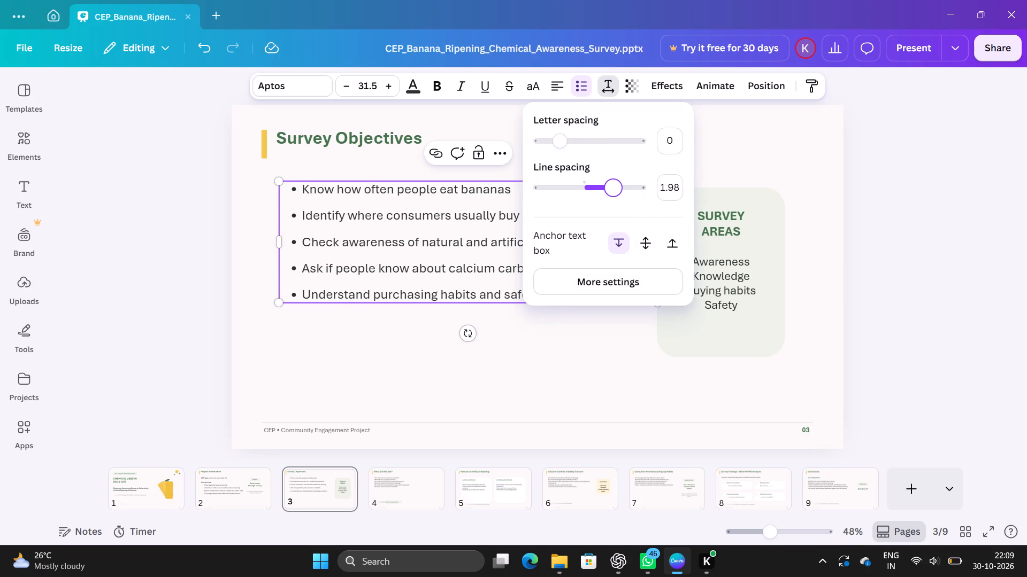
pyautogui.click(861, 209)
pyautogui.click(647, 157)
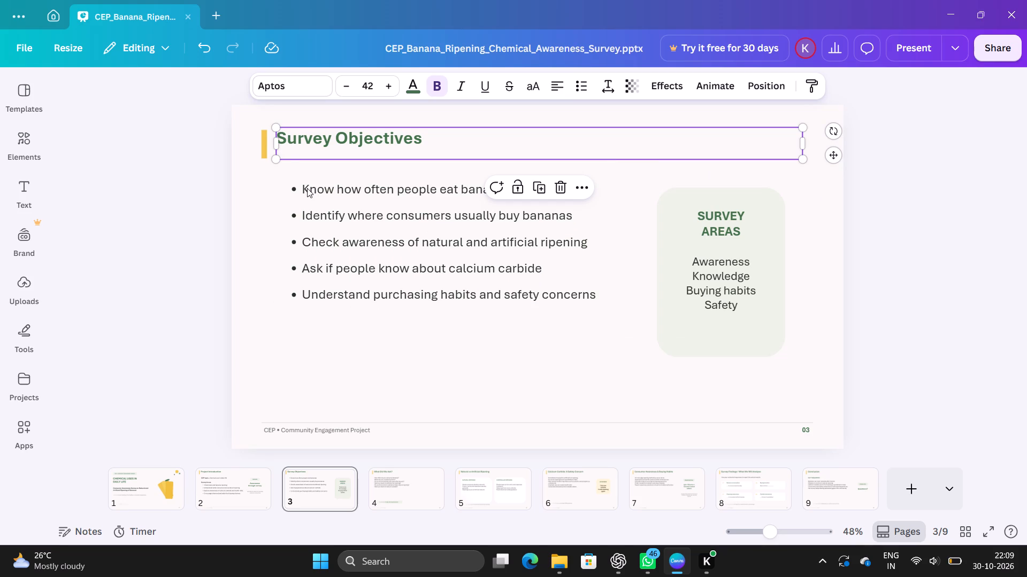
pyautogui.click(201, 364)
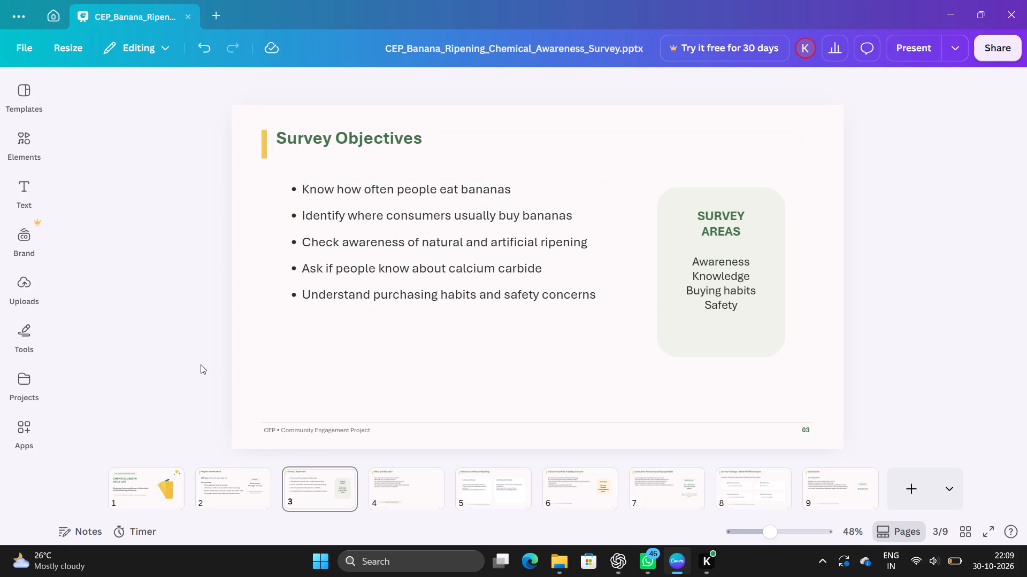
# Add a period to the end of each of the five survey objectives on slide 3.
pyautogui.click(515, 191)
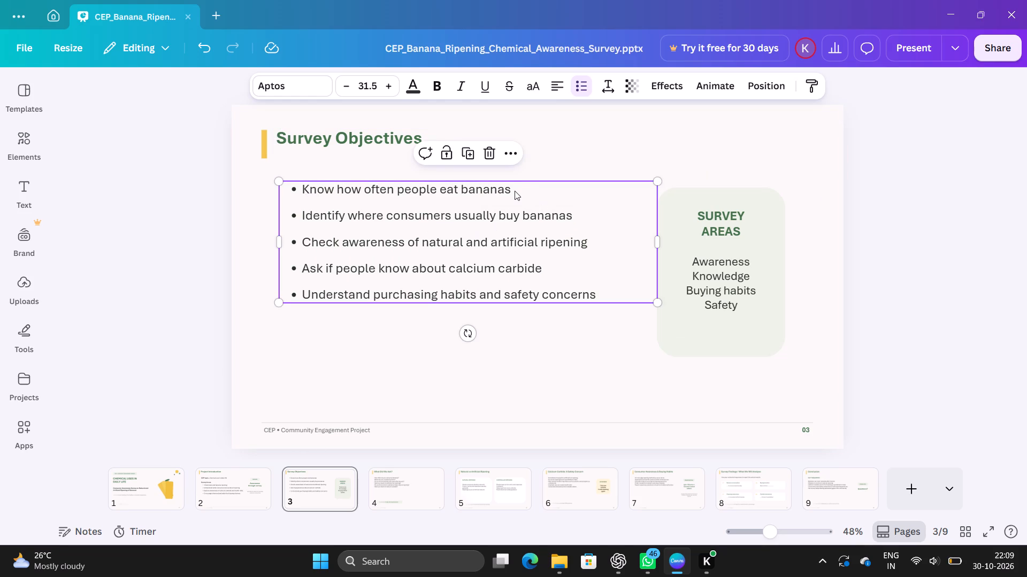
pyautogui.click(515, 191)
pyautogui.click(515, 191)
pyautogui.press('.')
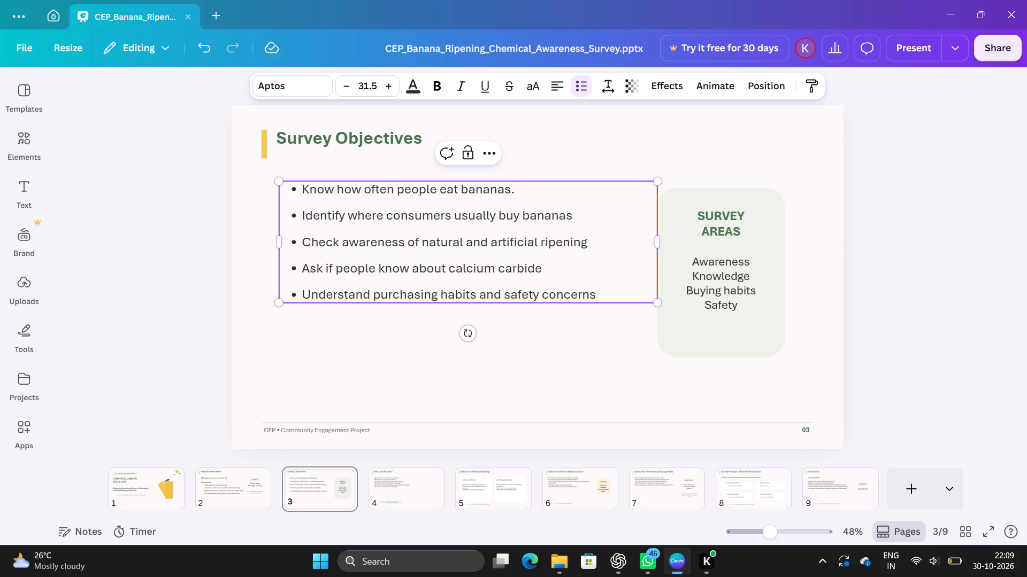
pyautogui.click(582, 219)
pyautogui.press('.')
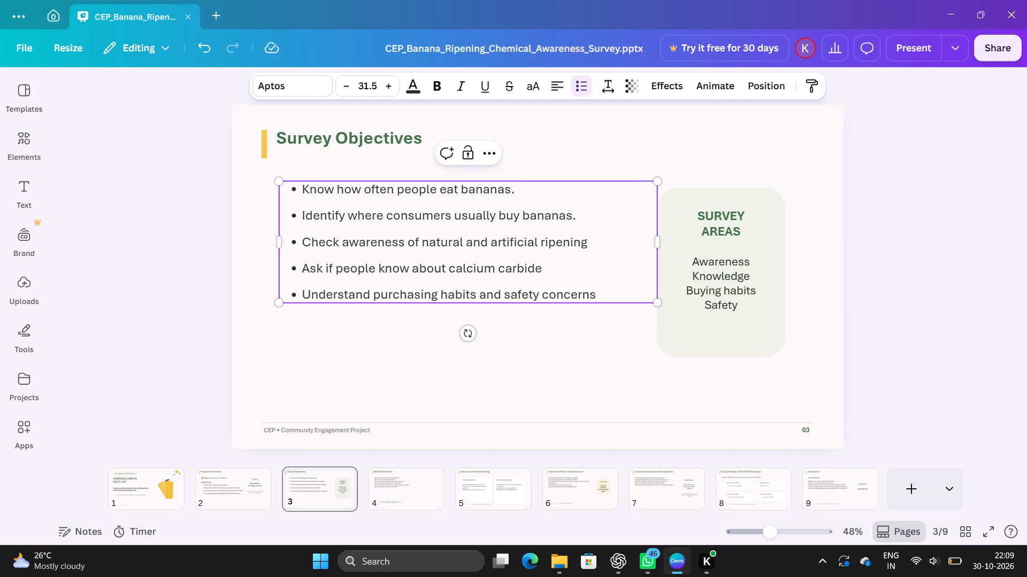
pyautogui.click(588, 241)
pyautogui.press('.')
pyautogui.press('Down')
pyautogui.press('.')
pyautogui.click(607, 293)
pyautogui.press('.')
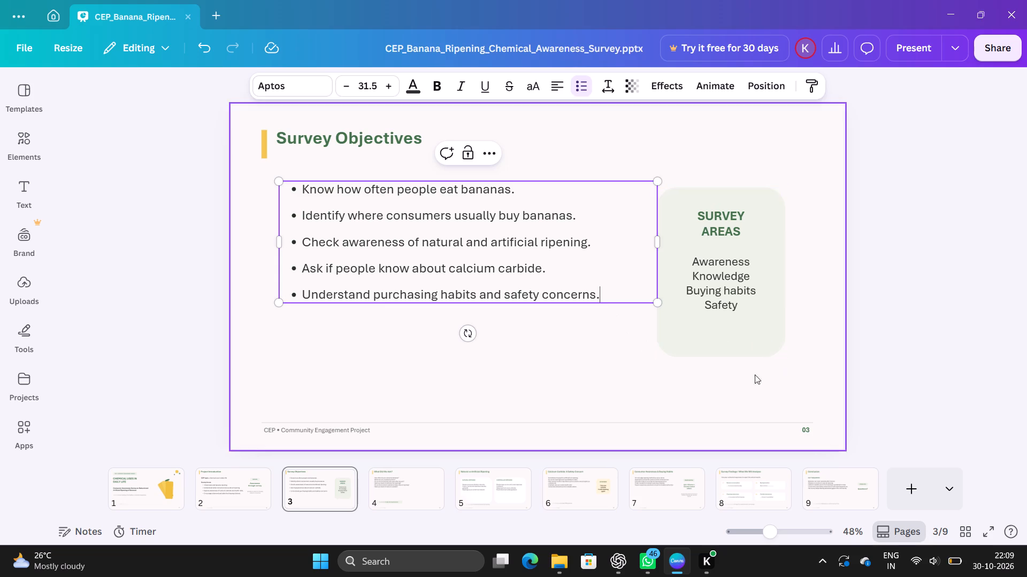
pyautogui.click(436, 383)
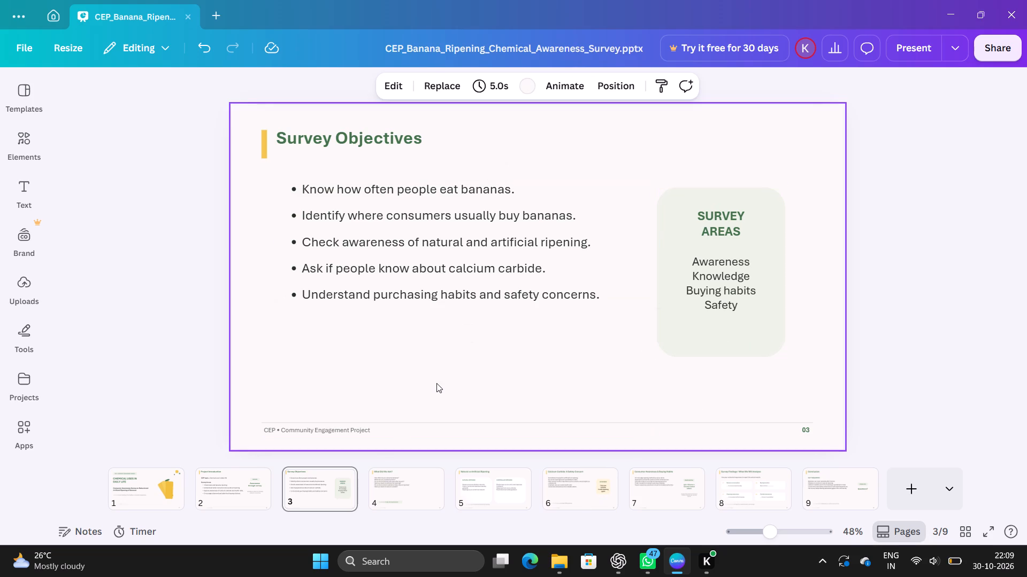
# On slide 4, shift the survey questions text box slightly up and left beneath the "What Did We Ask?" title.
pyautogui.press('Right')
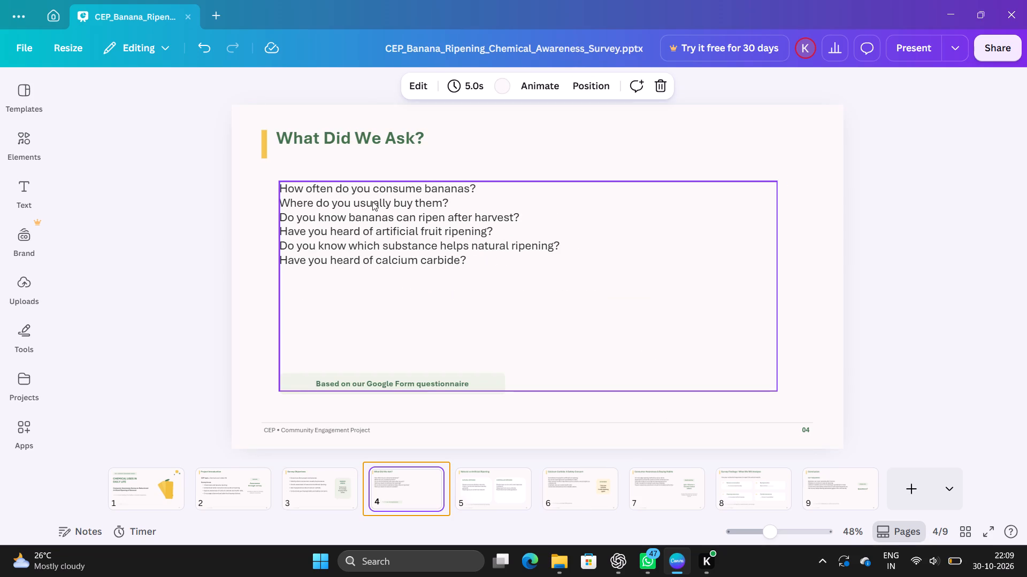
pyautogui.click(284, 183)
pyautogui.moveTo(284, 183); pyautogui.dragTo(385, 178)
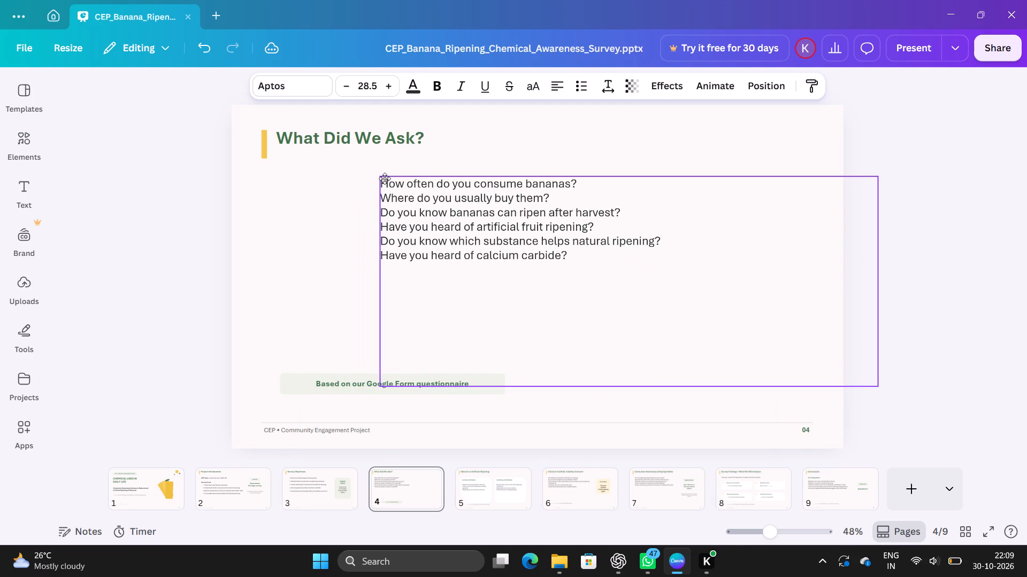
pyautogui.moveTo(385, 178); pyautogui.dragTo(285, 174)
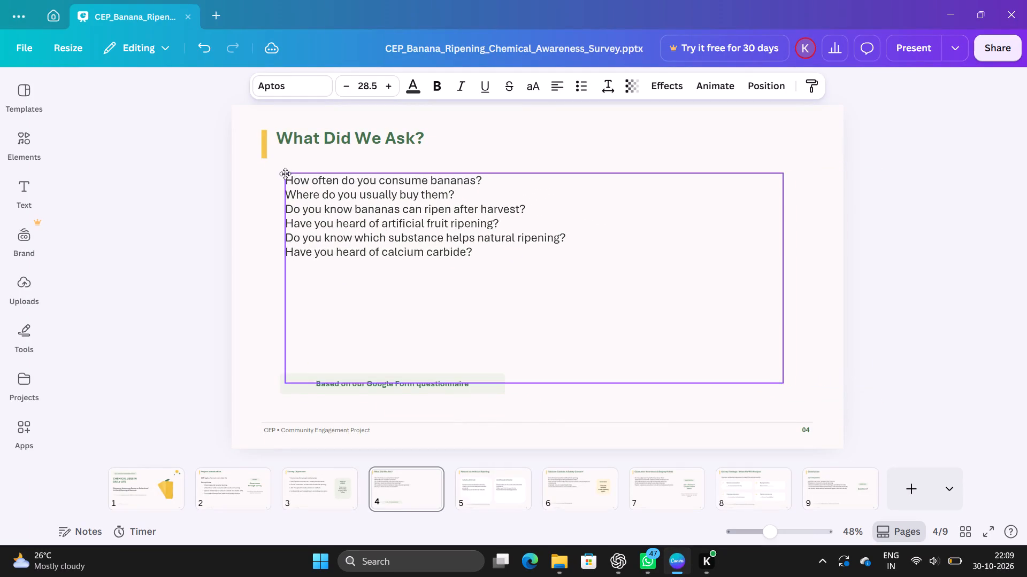
pyautogui.moveTo(285, 174); pyautogui.dragTo(277, 183)
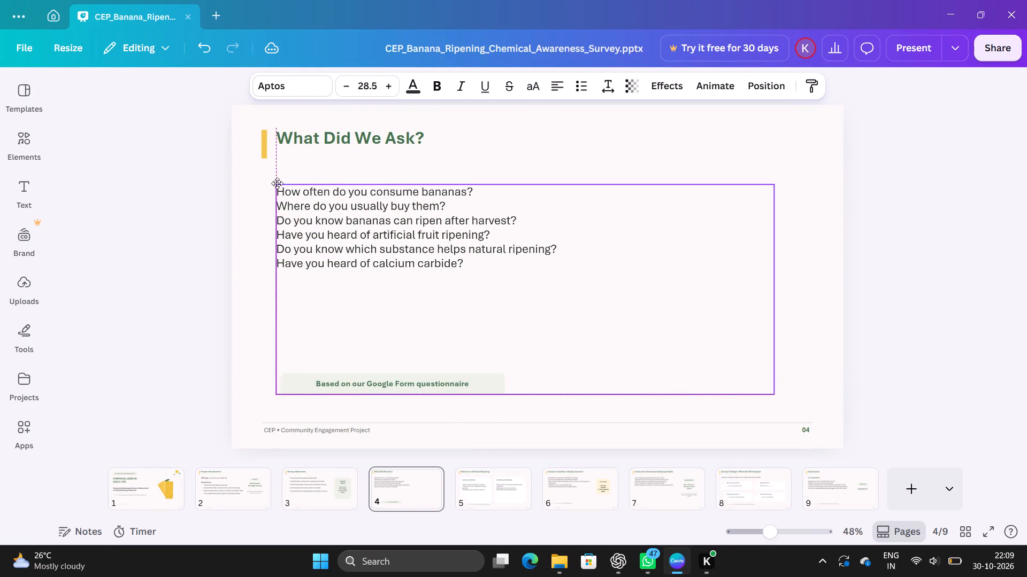
pyautogui.moveTo(277, 183); pyautogui.dragTo(275, 176)
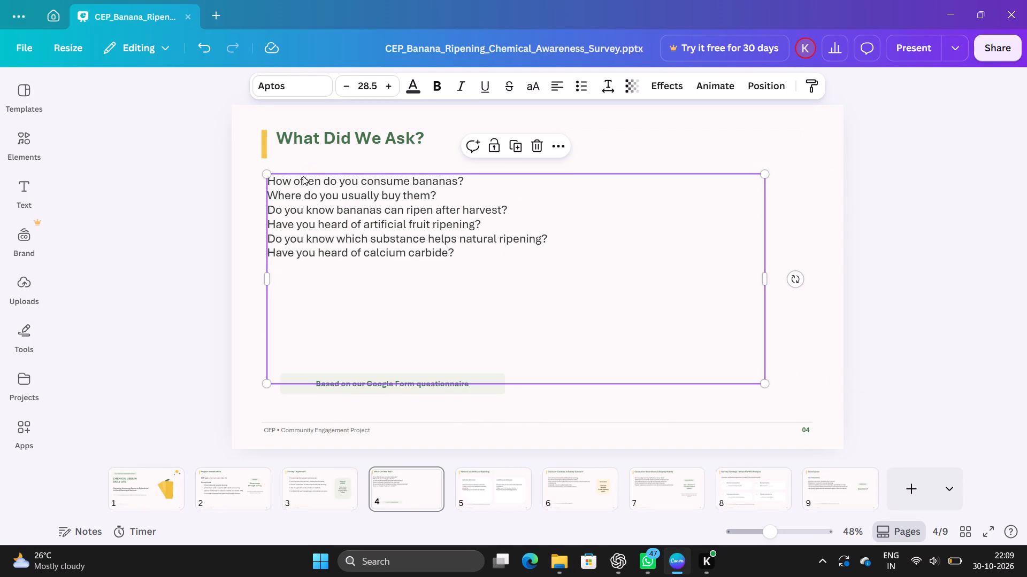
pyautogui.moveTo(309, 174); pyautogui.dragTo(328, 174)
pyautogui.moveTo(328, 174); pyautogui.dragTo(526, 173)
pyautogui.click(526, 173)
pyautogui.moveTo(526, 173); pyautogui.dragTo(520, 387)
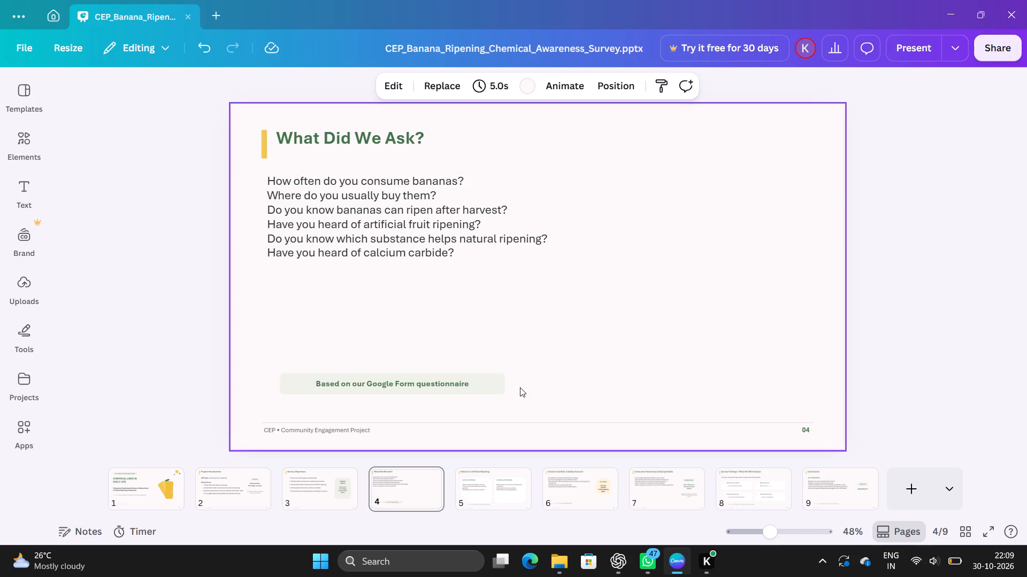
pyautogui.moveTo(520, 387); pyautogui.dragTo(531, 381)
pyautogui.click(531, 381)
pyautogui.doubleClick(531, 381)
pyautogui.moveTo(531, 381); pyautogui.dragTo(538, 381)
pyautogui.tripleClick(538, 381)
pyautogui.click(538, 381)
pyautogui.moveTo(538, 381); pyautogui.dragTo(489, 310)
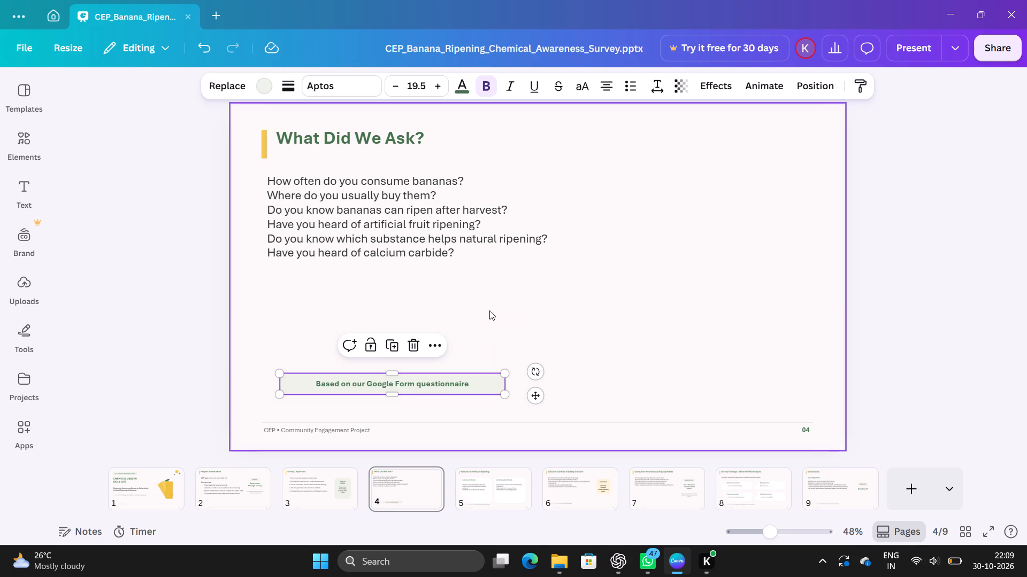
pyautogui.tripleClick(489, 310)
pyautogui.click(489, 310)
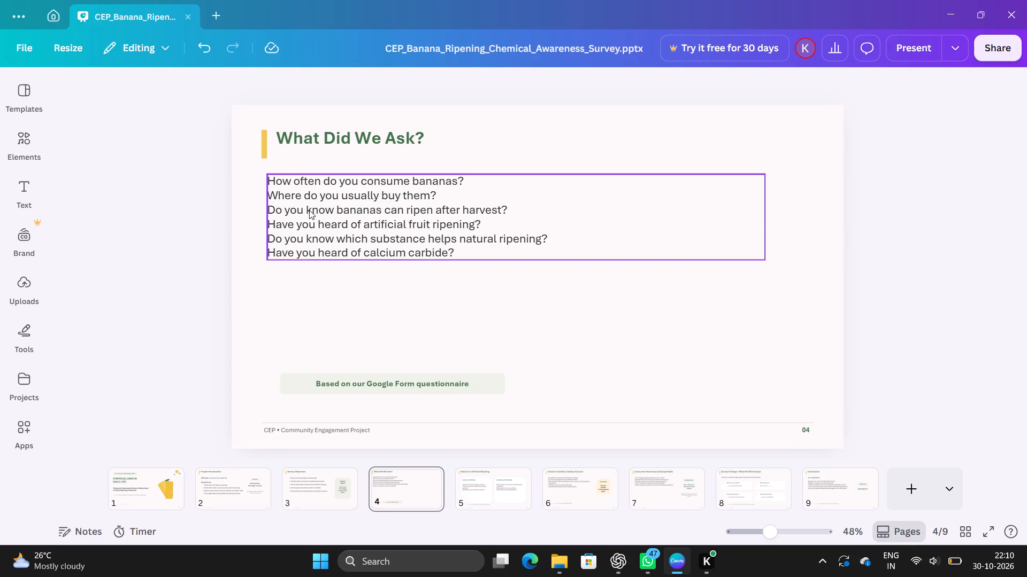
# Reposition slide 4's survey questions text box a little lower and indented to the right of the title's start.
pyautogui.click(309, 203)
pyautogui.moveTo(309, 203); pyautogui.dragTo(365, 213)
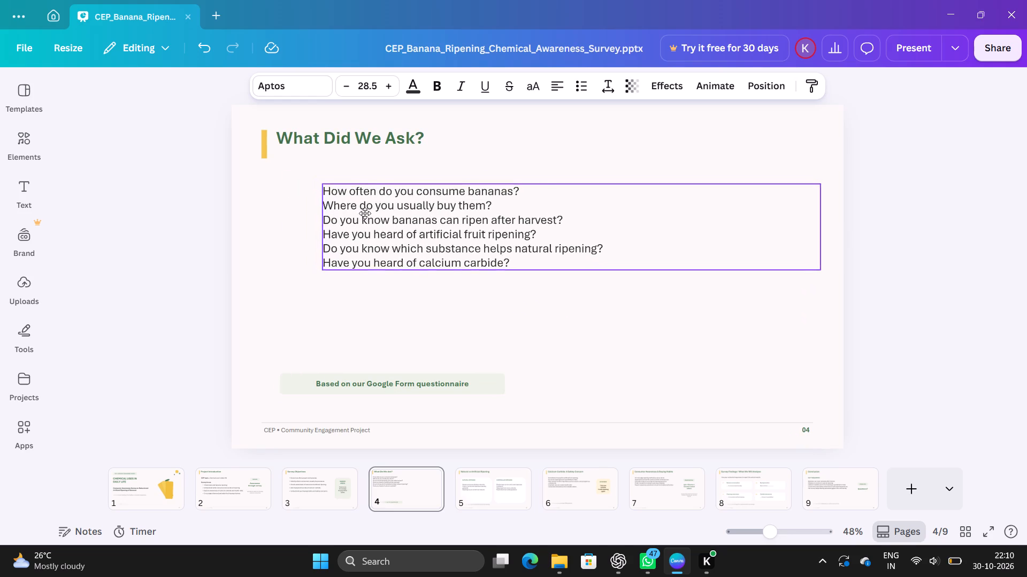
pyautogui.moveTo(365, 213); pyautogui.dragTo(342, 206)
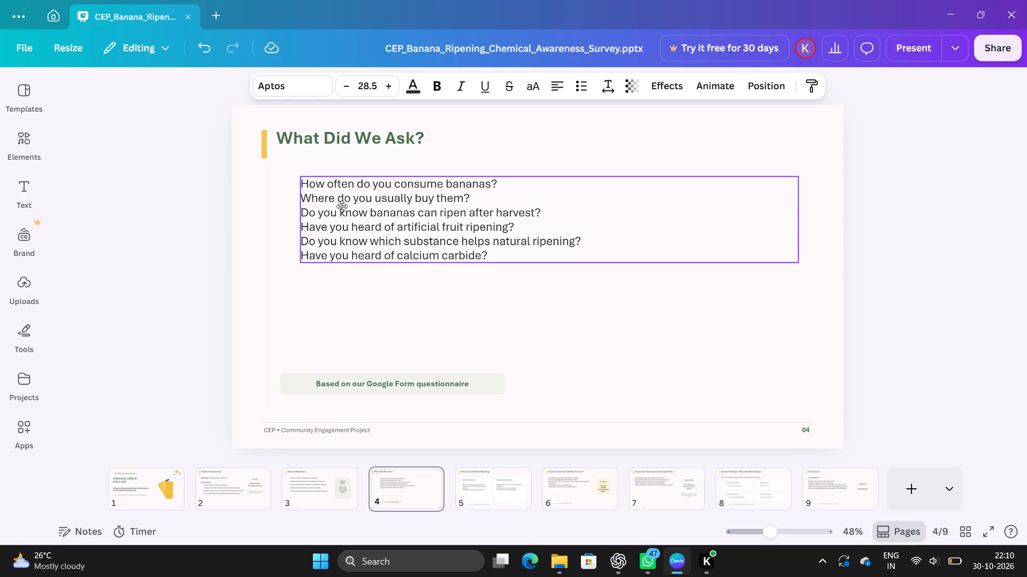
pyautogui.moveTo(342, 206); pyautogui.dragTo(338, 221)
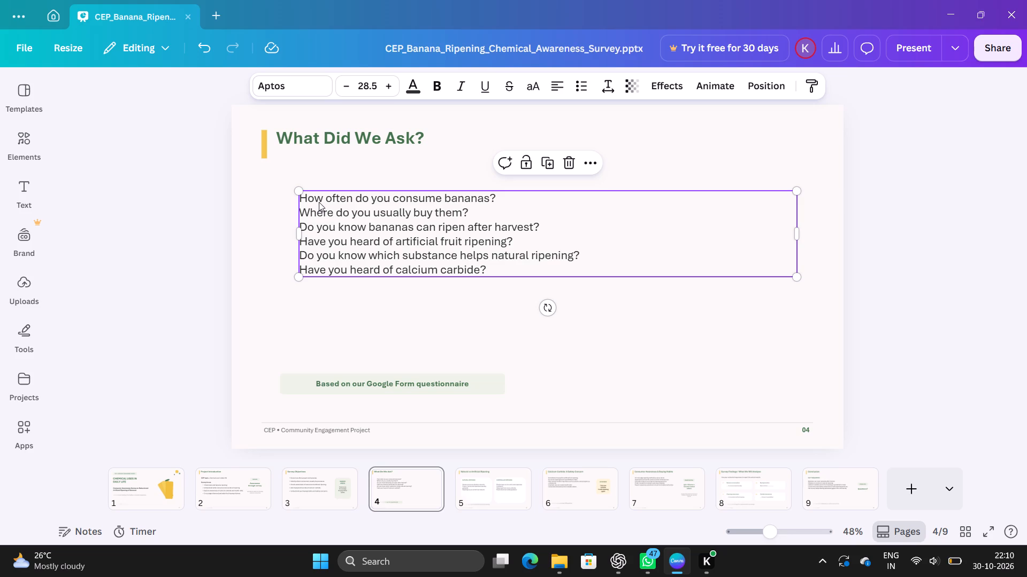
# Increase the line spacing of all six survey questions on slide 4 to slightly above 1.71.
pyautogui.tripleClick(319, 202)
pyautogui.tripleClick(319, 202)
pyautogui.doubleClick(319, 202)
pyautogui.moveTo(319, 202); pyautogui.dragTo(557, 270)
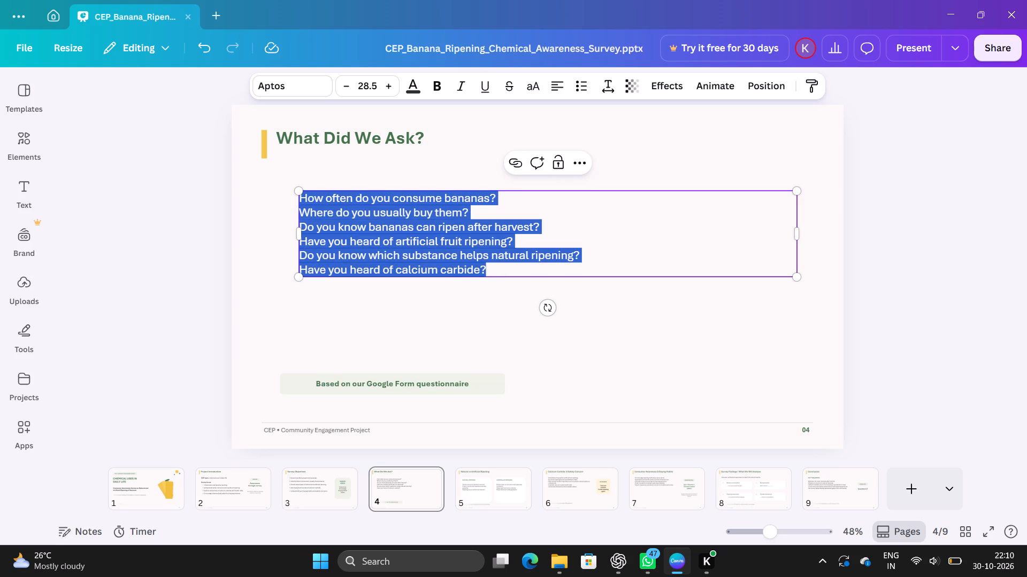
pyautogui.click(606, 89)
pyautogui.click(588, 192)
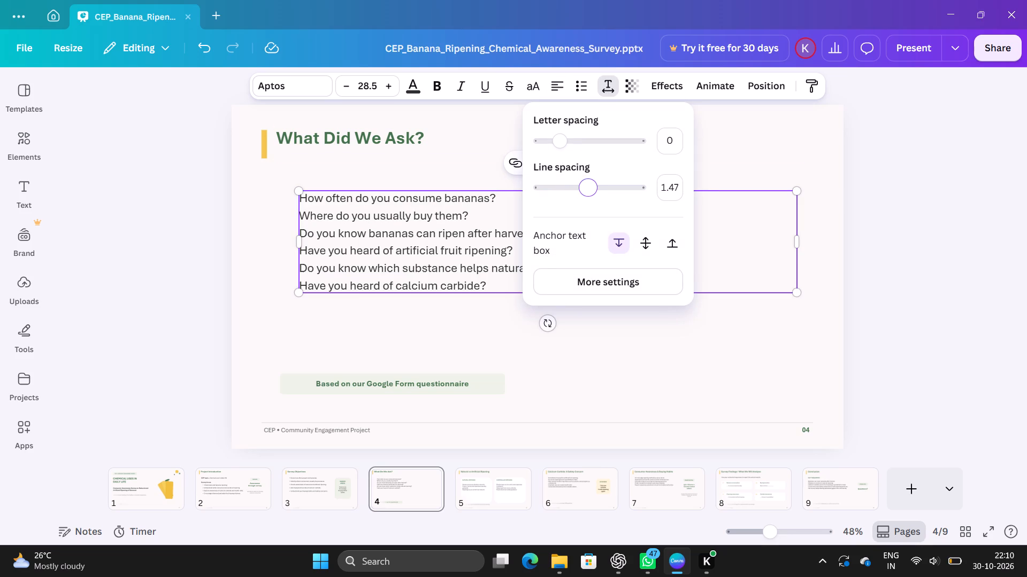
pyautogui.click(588, 192)
pyautogui.moveTo(593, 192); pyautogui.dragTo(600, 196)
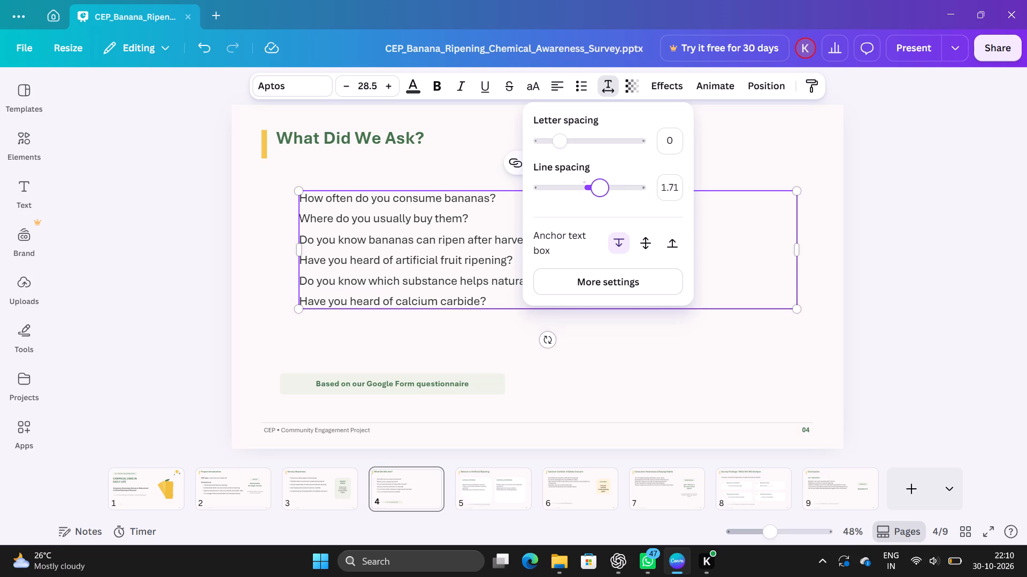
pyautogui.moveTo(600, 196); pyautogui.dragTo(603, 196)
# Format the six survey questions on slide 4 as a numbered list.
pyautogui.click(576, 90)
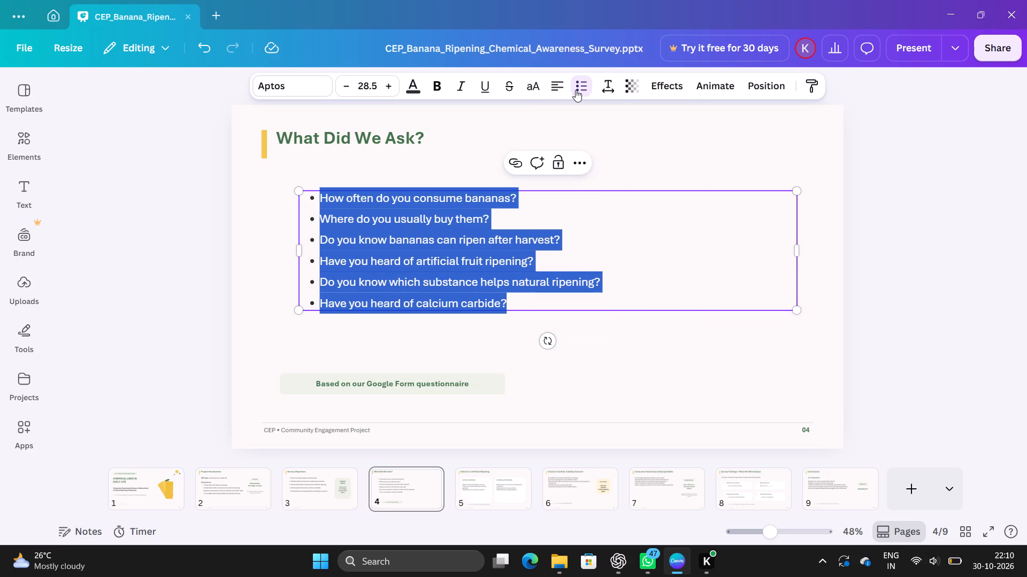
pyautogui.click(576, 90)
pyautogui.click(708, 162)
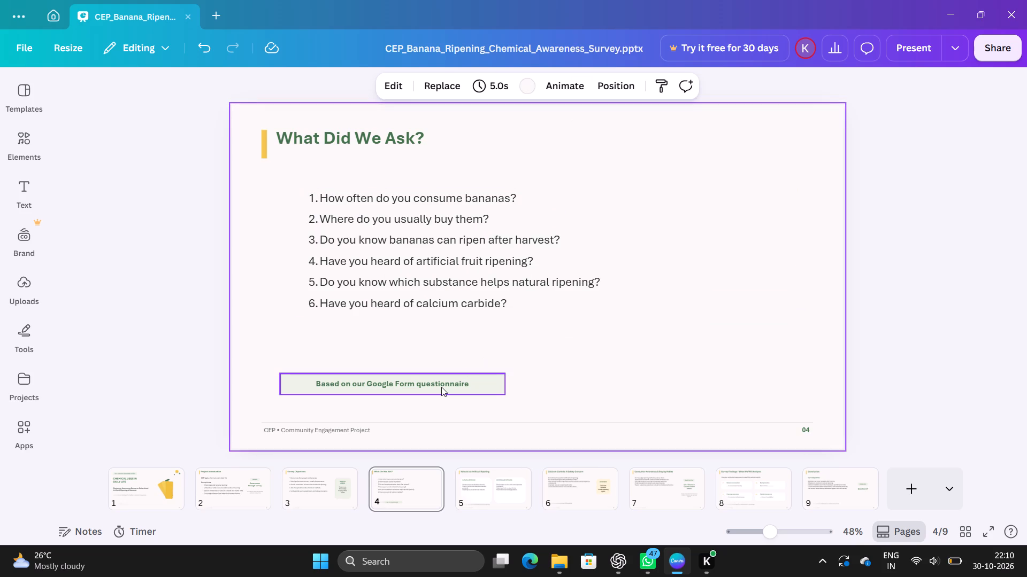
# Move the "Based on our Google Form questionnaire" banner between slide 4's title and the numbered questions.
pyautogui.moveTo(441, 387); pyautogui.dragTo(491, 204)
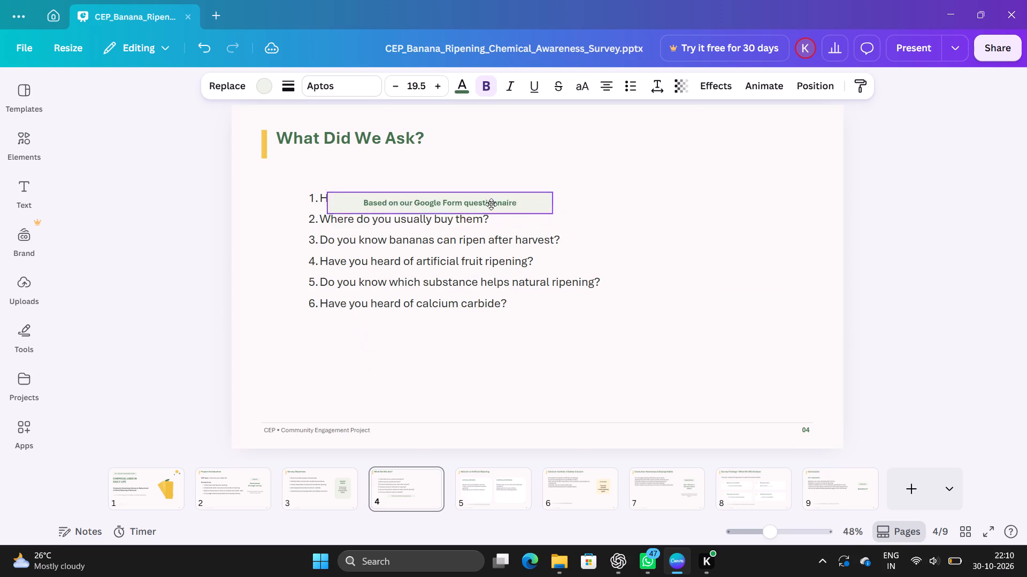
pyautogui.moveTo(491, 204); pyautogui.dragTo(477, 174)
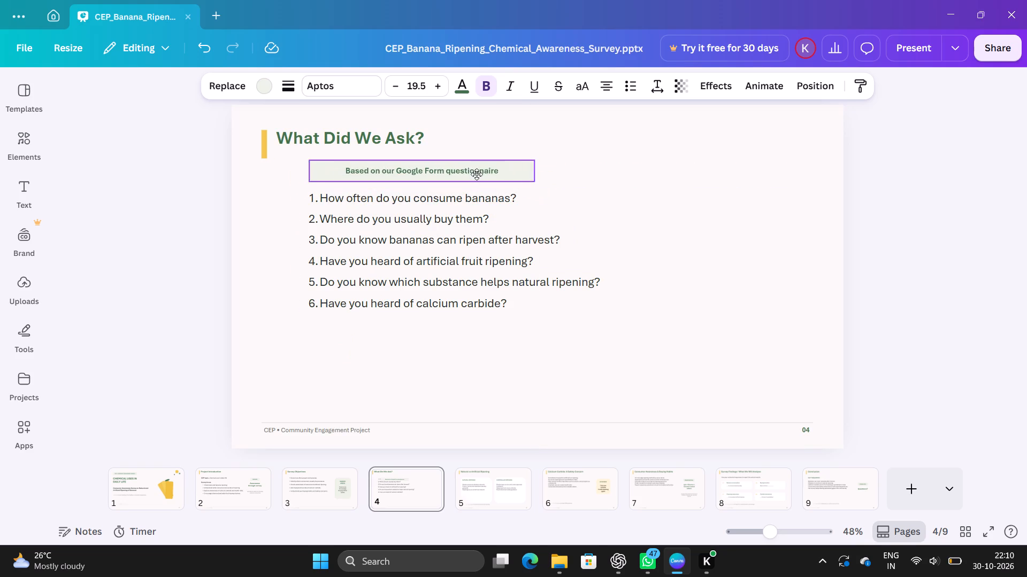
pyautogui.moveTo(477, 174); pyautogui.dragTo(471, 174)
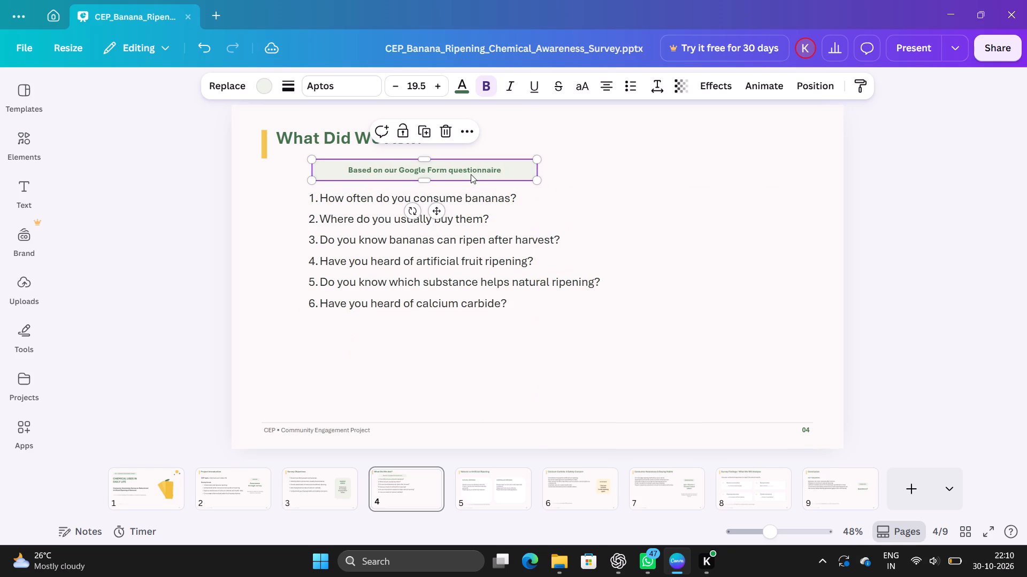
pyautogui.doubleClick(865, 184)
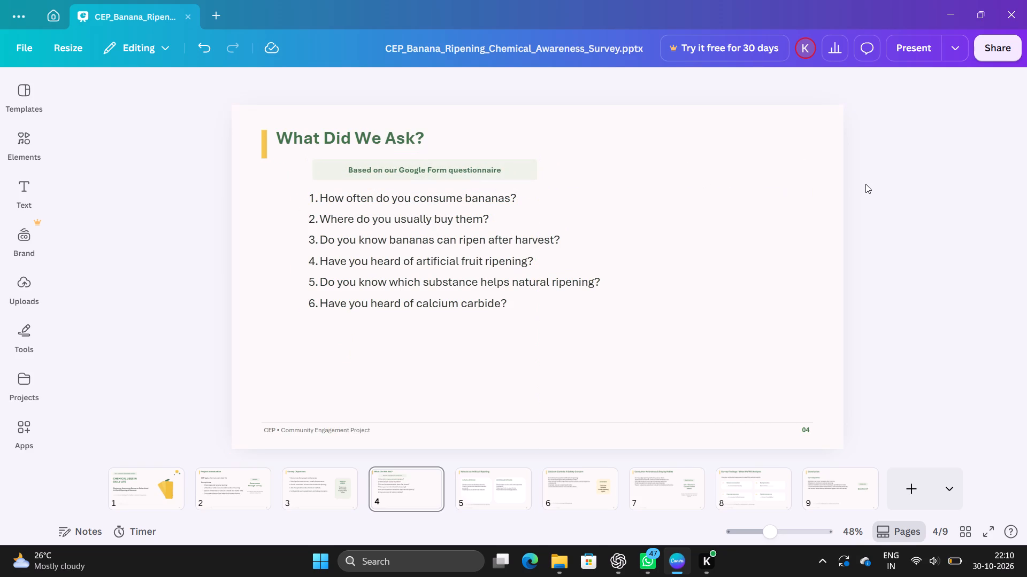
# Lower slide 4's numbered questions and the Google Form banner above them, leaving clear gaps below the title and banner.
pyautogui.moveTo(495, 263); pyautogui.dragTo(499, 313)
pyautogui.moveTo(448, 166); pyautogui.dragTo(444, 206)
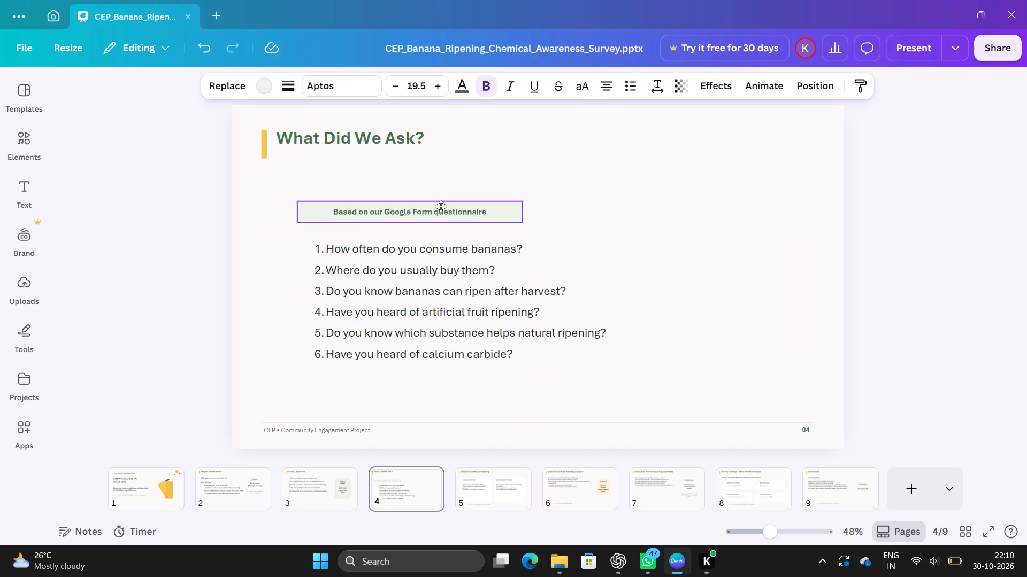
pyautogui.moveTo(444, 206); pyautogui.dragTo(448, 202)
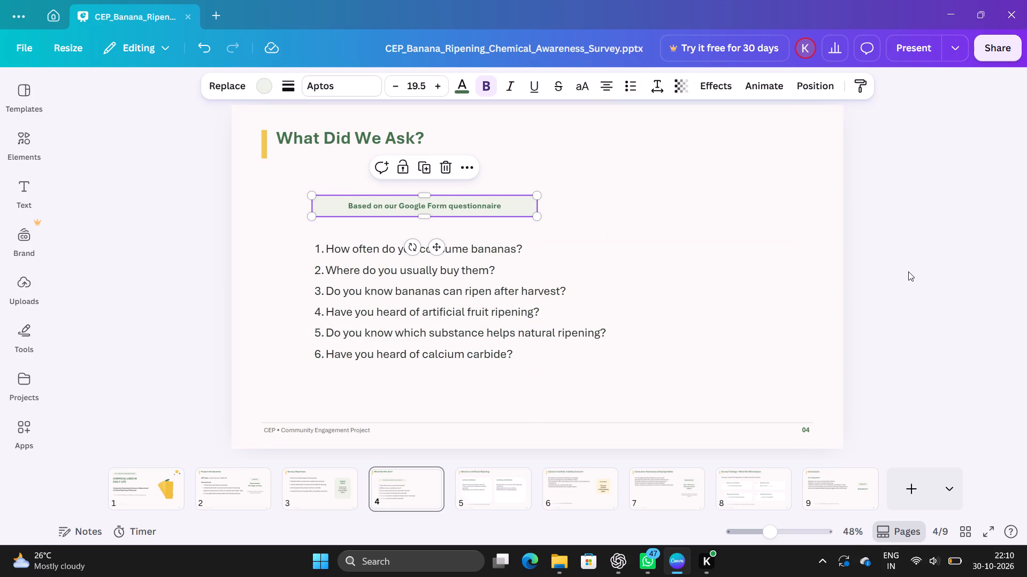
pyautogui.click(909, 271)
# Add a period to the end of each of the three Natural Ripening statements on slide 5.
pyautogui.click(500, 506)
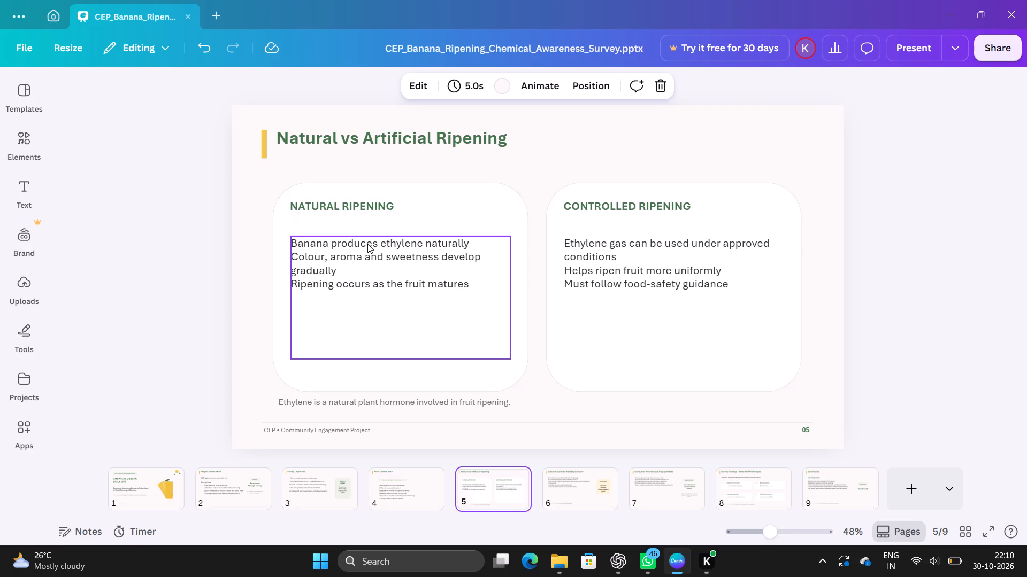
pyautogui.click(477, 243)
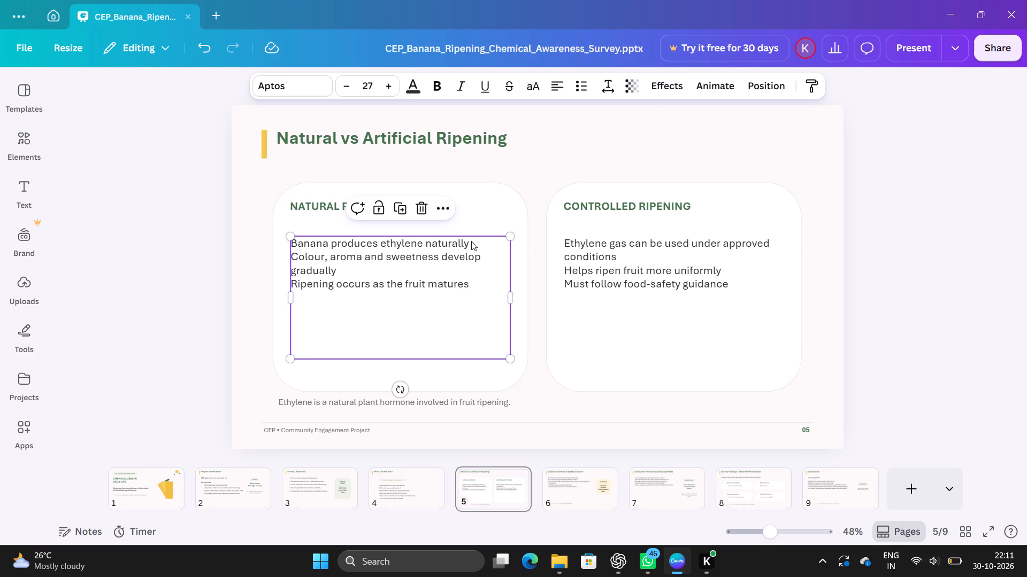
pyautogui.click(471, 241)
pyautogui.click(471, 241)
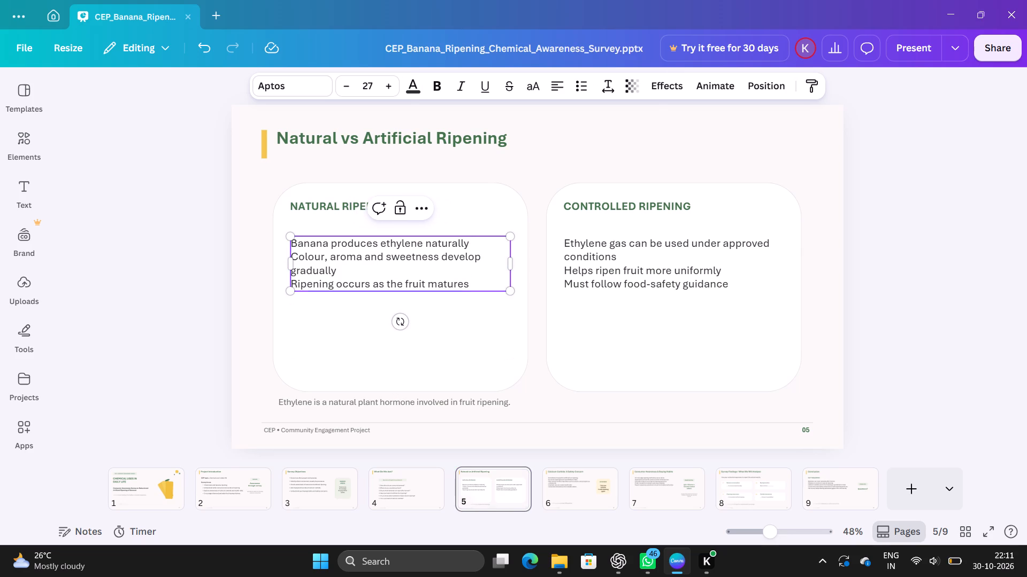
pyautogui.press('.')
pyautogui.click(338, 269)
pyautogui.press('.')
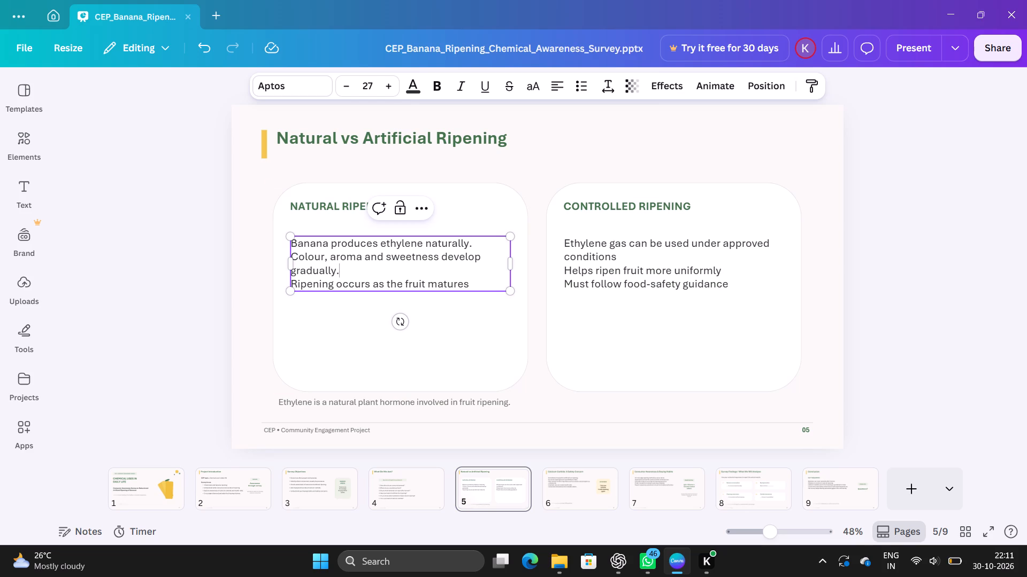
pyautogui.click(472, 279)
pyautogui.press('.')
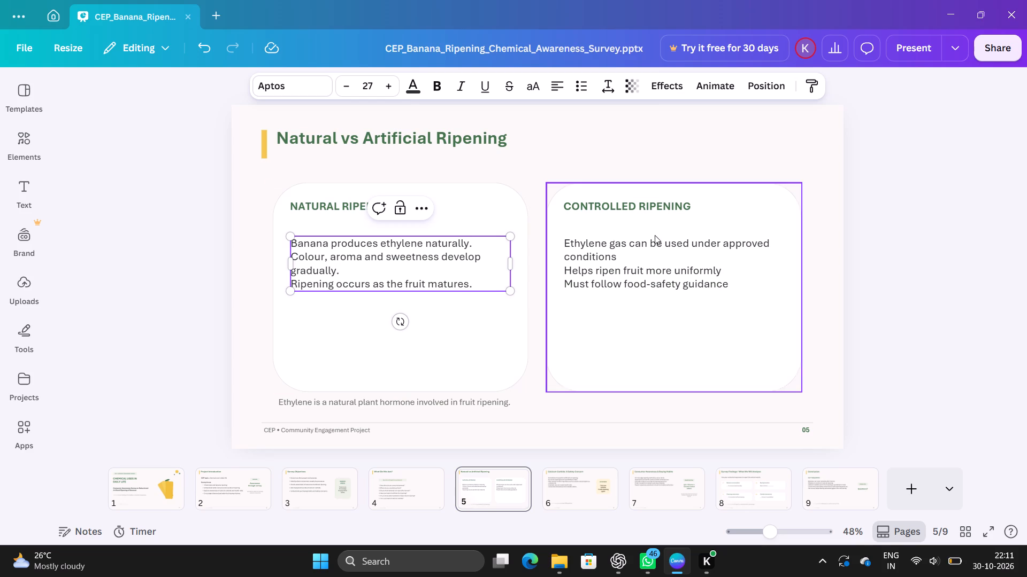
# Add a period to the end of each of the three Controlled Ripening statements on slide 5.
pyautogui.click(773, 245)
pyautogui.click(773, 245)
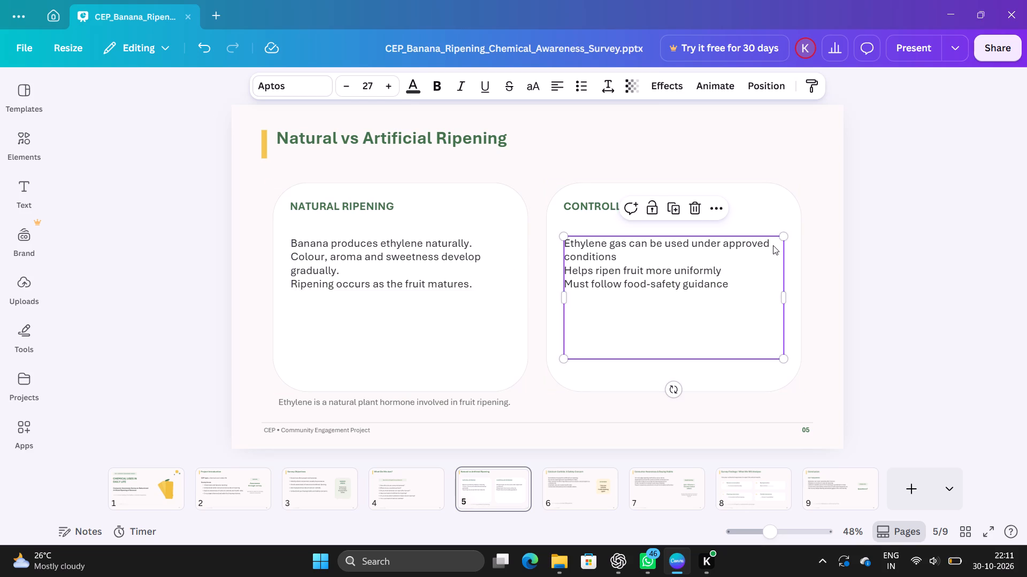
pyautogui.click(773, 245)
pyautogui.press('.')
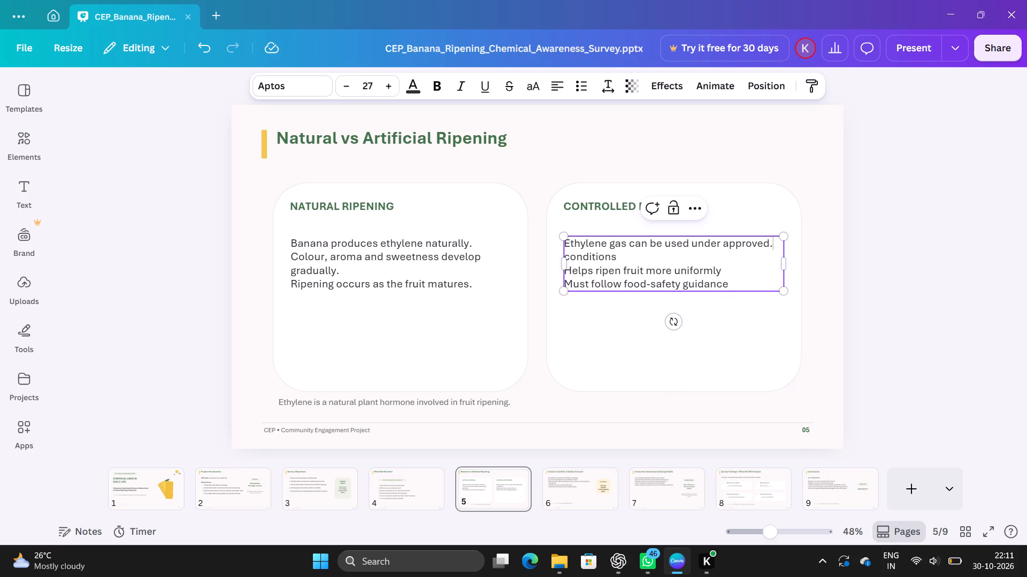
pyautogui.press('BackSpace')
pyautogui.press('Down')
pyautogui.press('.')
pyautogui.click(734, 267)
pyautogui.press('.')
pyautogui.press('Down')
pyautogui.press('Right')
pyautogui.press('.')
# Format the three Natural Ripening statements on slide 5 as a bulleted list.
pyautogui.click(310, 241)
pyautogui.doubleClick(301, 241)
pyautogui.moveTo(301, 241); pyautogui.dragTo(474, 277)
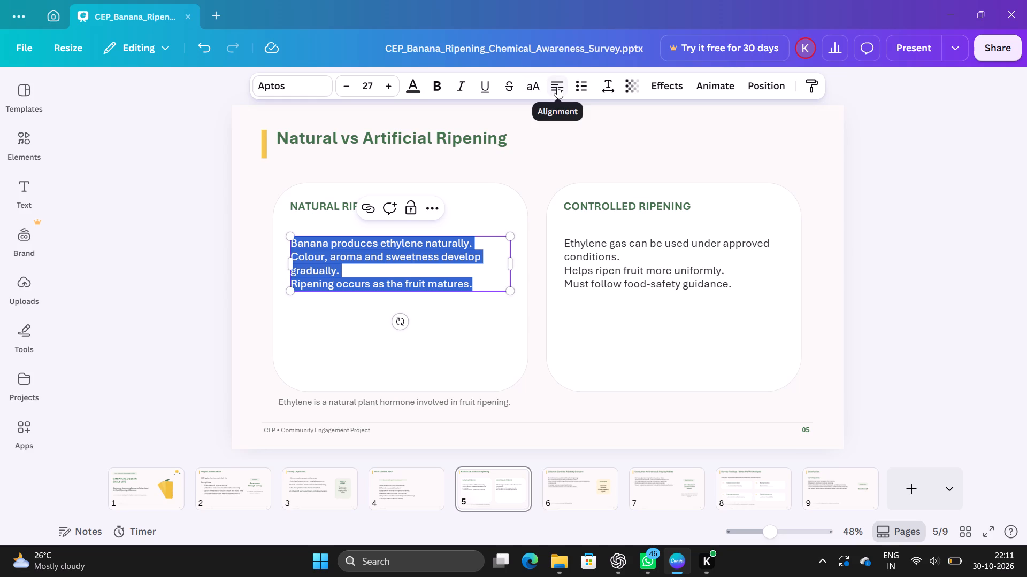
pyautogui.click(575, 87)
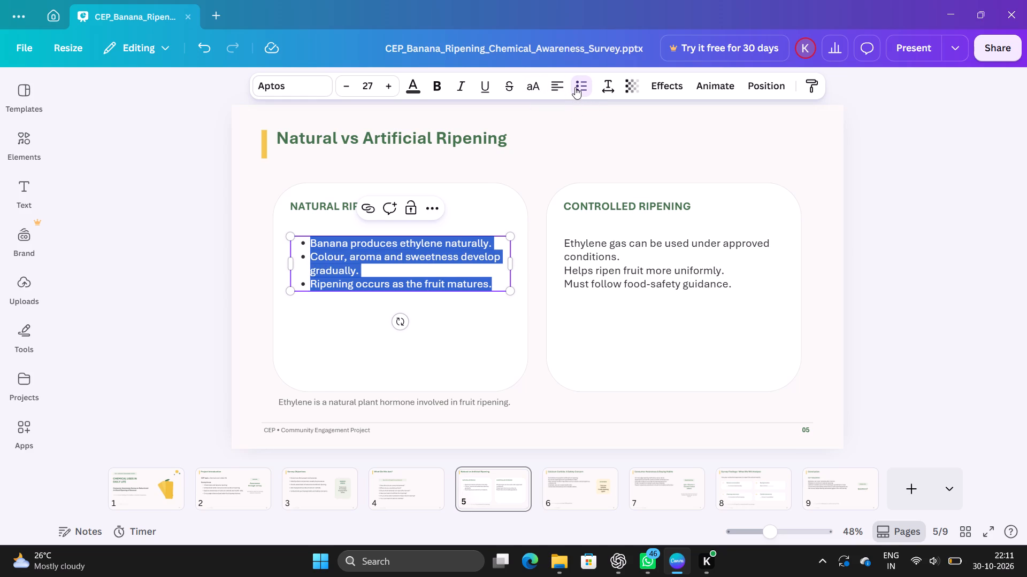
pyautogui.click(575, 87)
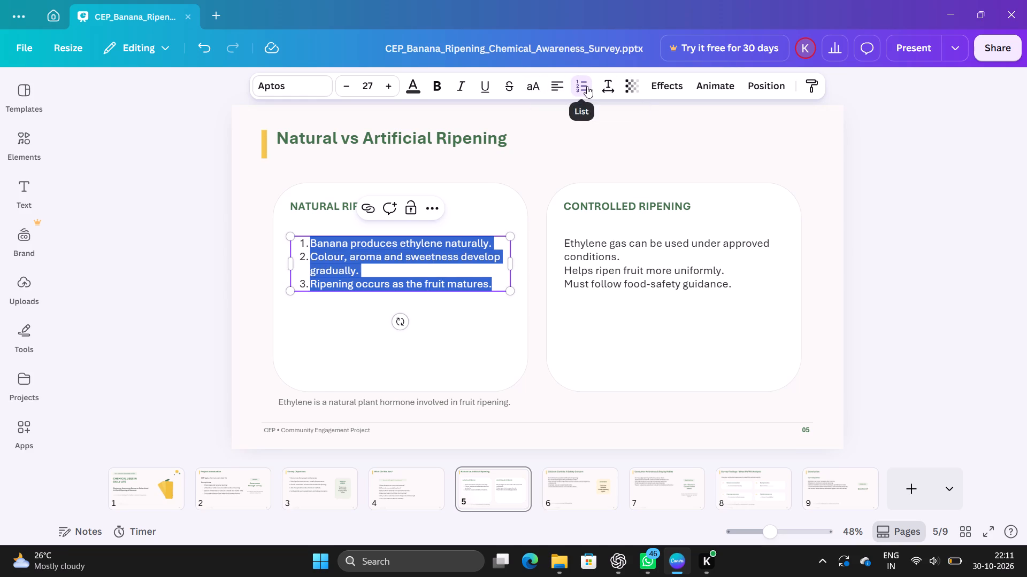
pyautogui.click(587, 86)
pyautogui.click(587, 86)
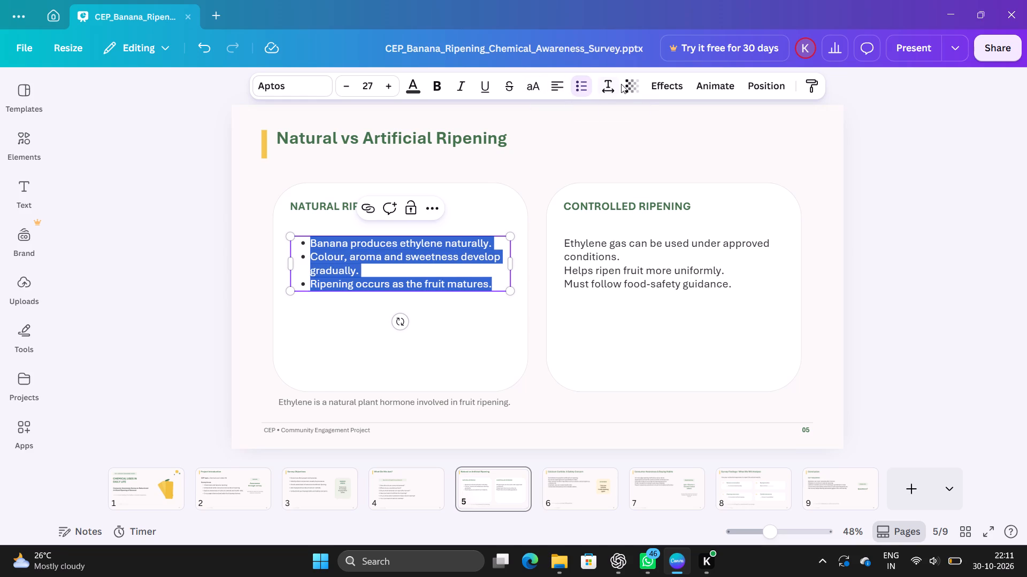
# Set the line spacing of the Natural Ripening bullet list to 2.13.
pyautogui.click(610, 88)
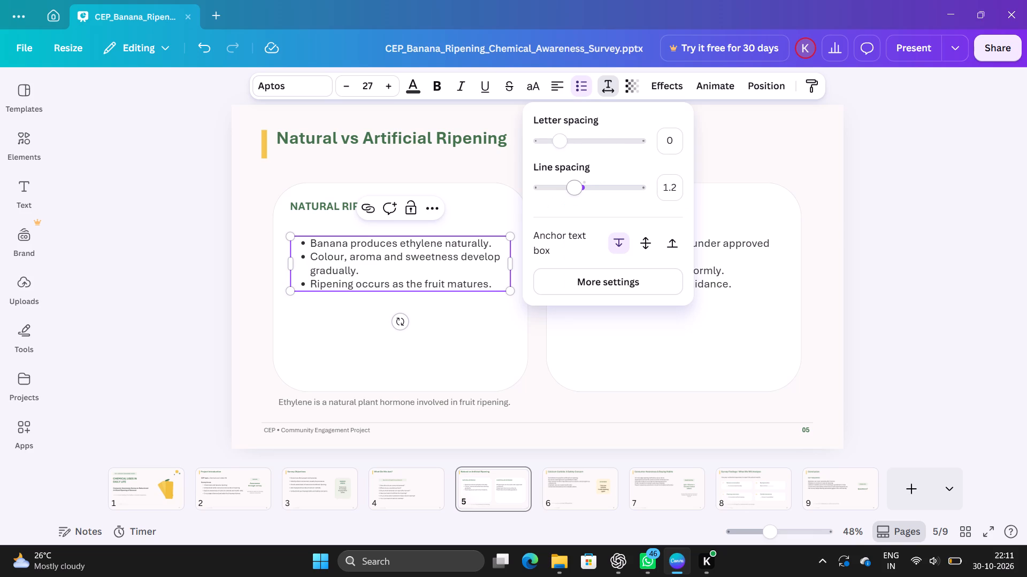
pyautogui.moveTo(583, 196); pyautogui.dragTo(613, 201)
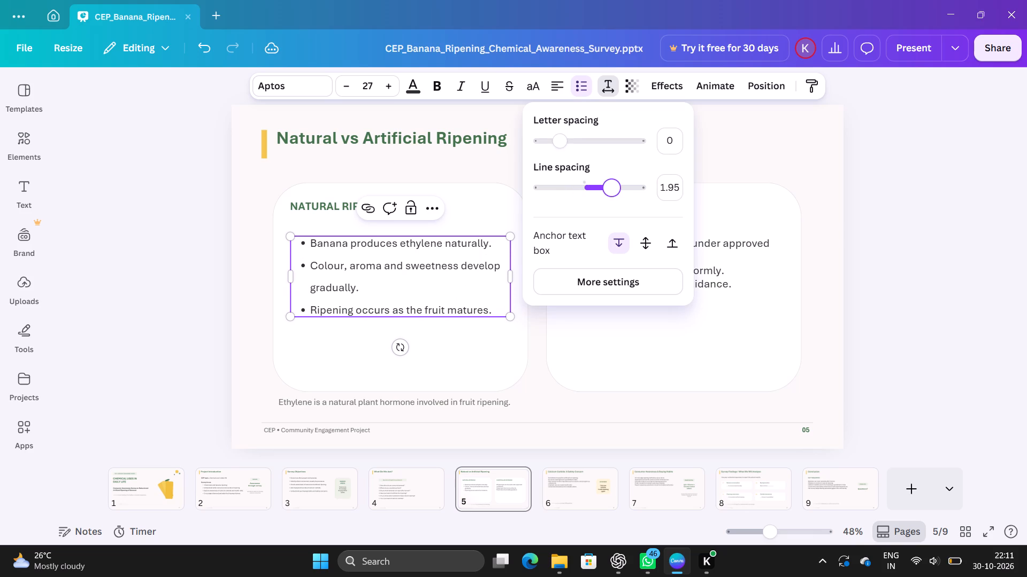
pyautogui.moveTo(613, 201); pyautogui.dragTo(622, 203)
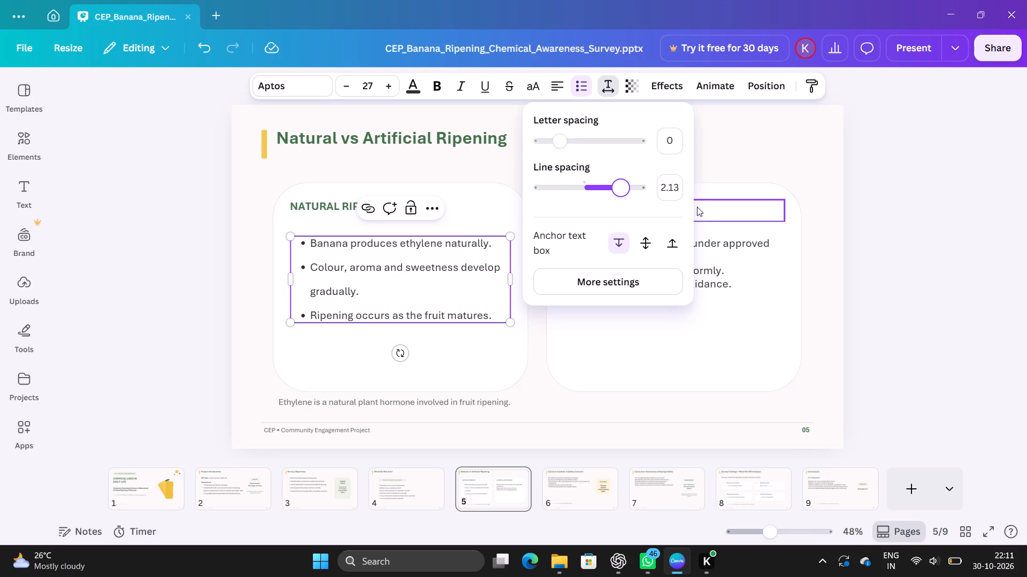
# Set the line spacing of all the Controlled Ripening statements on slide 5 to 2.13.
pyautogui.tripleClick(725, 269)
pyautogui.tripleClick(725, 269)
pyautogui.doubleClick(725, 269)
pyautogui.moveTo(725, 269); pyautogui.dragTo(723, 265)
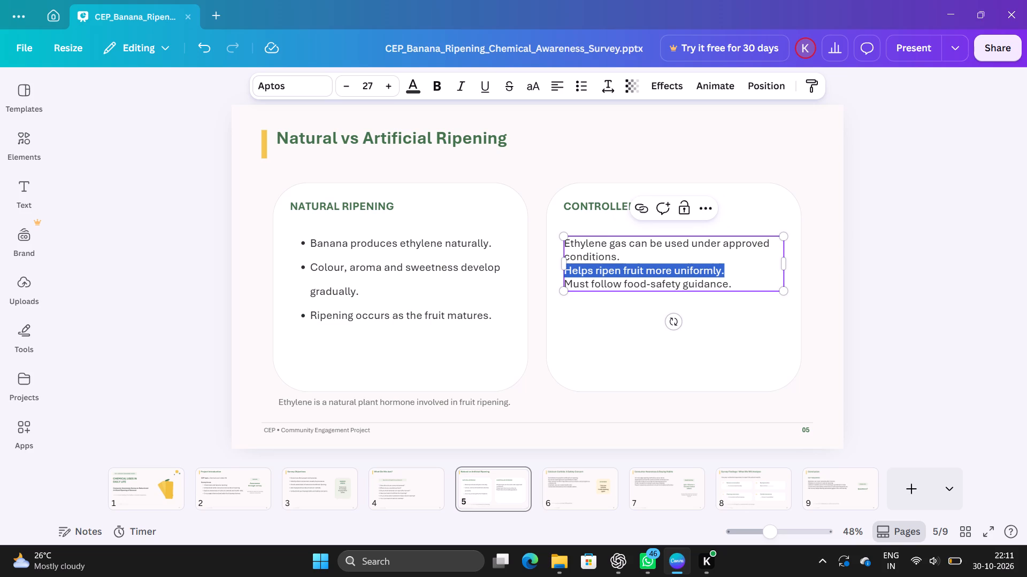
pyautogui.moveTo(723, 265); pyautogui.dragTo(707, 251)
pyautogui.doubleClick(581, 241)
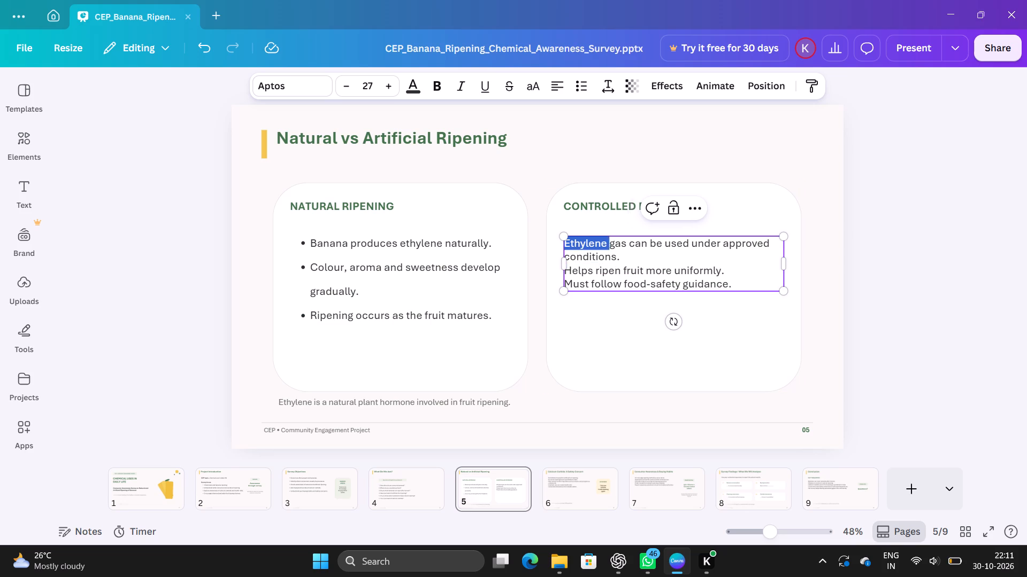
pyautogui.moveTo(581, 241); pyautogui.dragTo(716, 290)
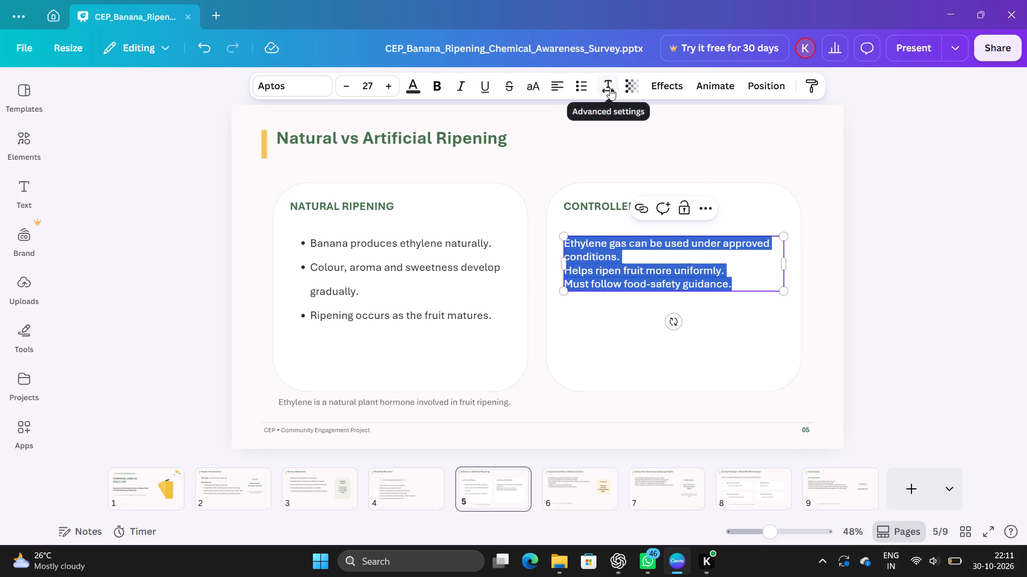
pyautogui.click(610, 88)
pyautogui.doubleClick(668, 190)
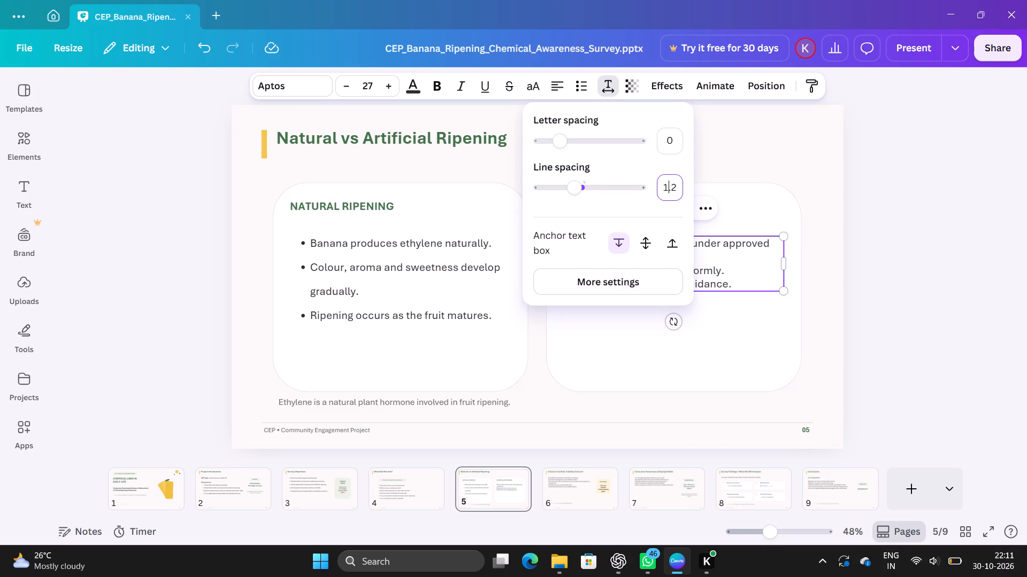
pyautogui.write('2.13')
pyautogui.press('Return')
pyautogui.click(715, 151)
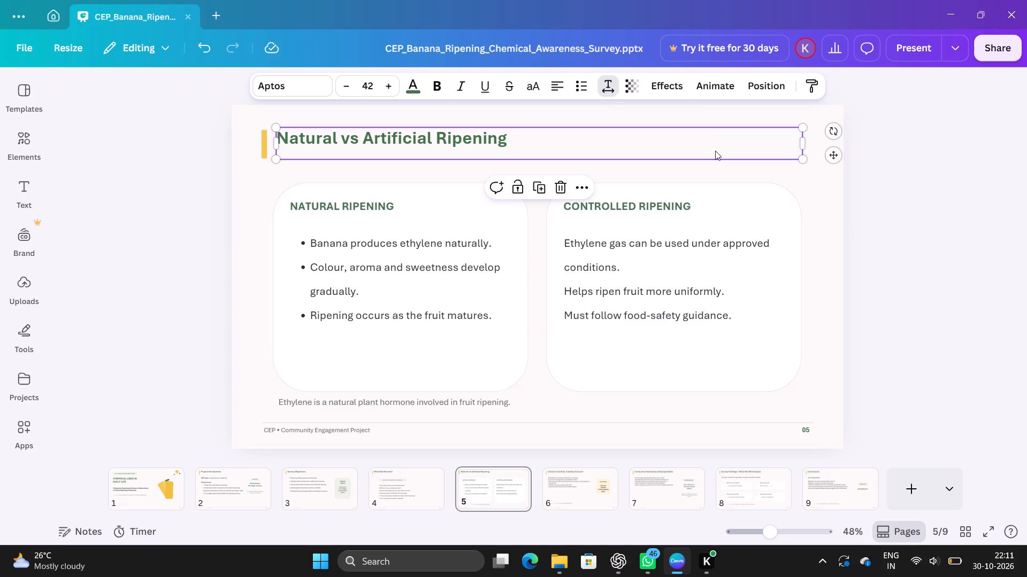
# Format the three Controlled Ripening statements on slide 5 as a bulleted list.
pyautogui.tripleClick(577, 241)
pyautogui.moveTo(577, 241); pyautogui.dragTo(757, 321)
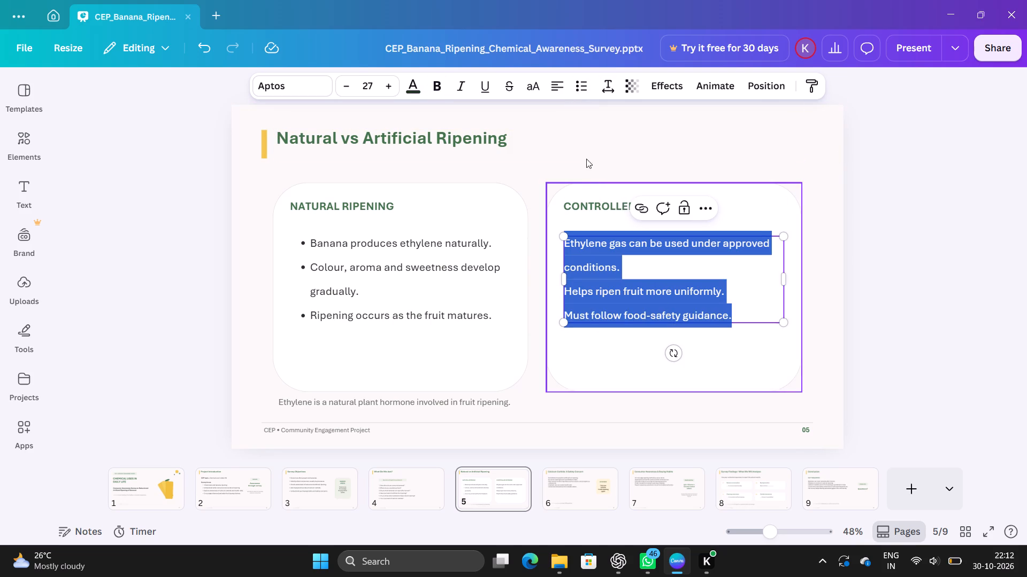
pyautogui.click(579, 91)
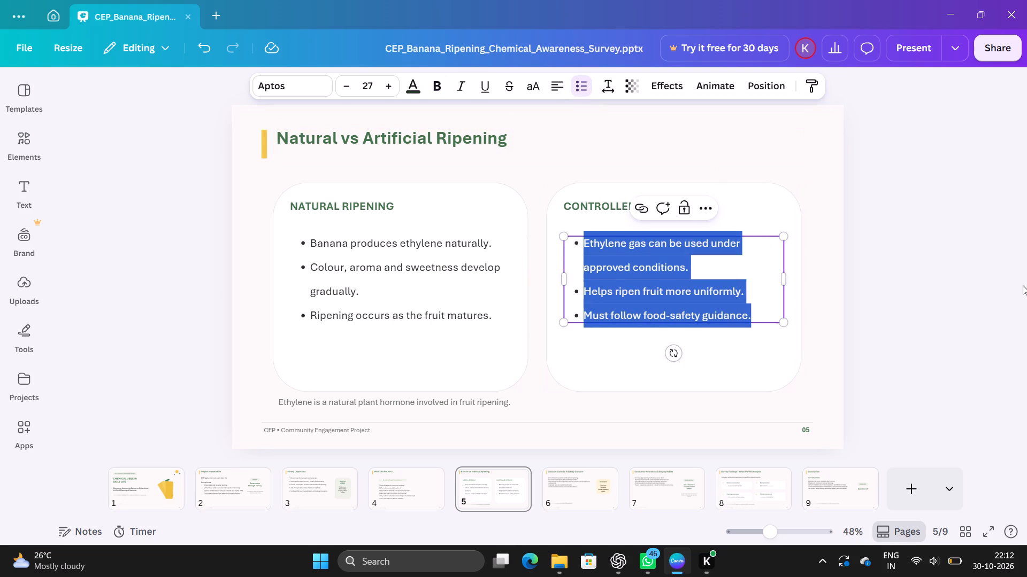
pyautogui.click(1023, 286)
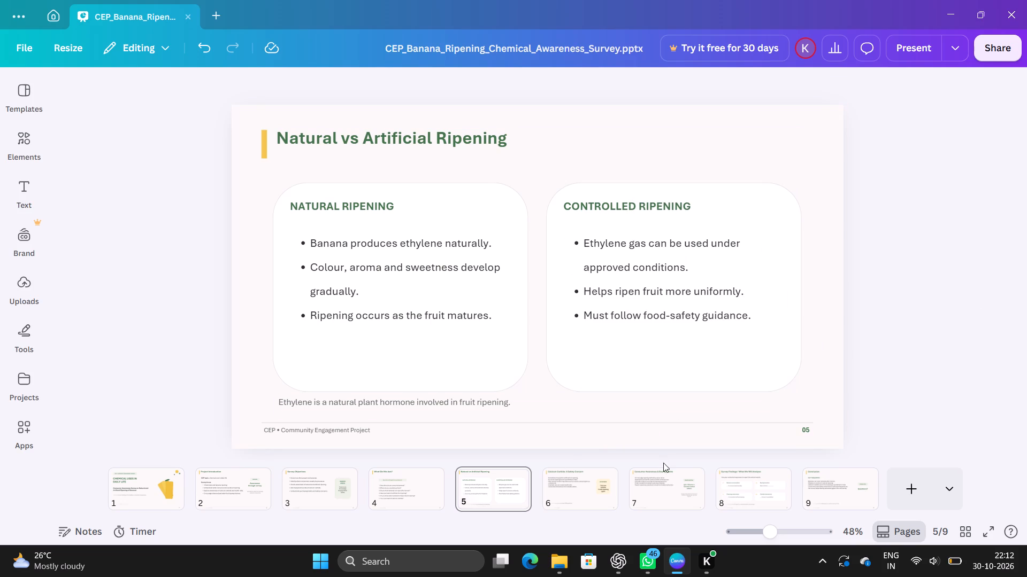
# Add a period to the end of each of the first three calcium carbide statements on slide 6, through "phosphorus compounds".
pyautogui.click(576, 479)
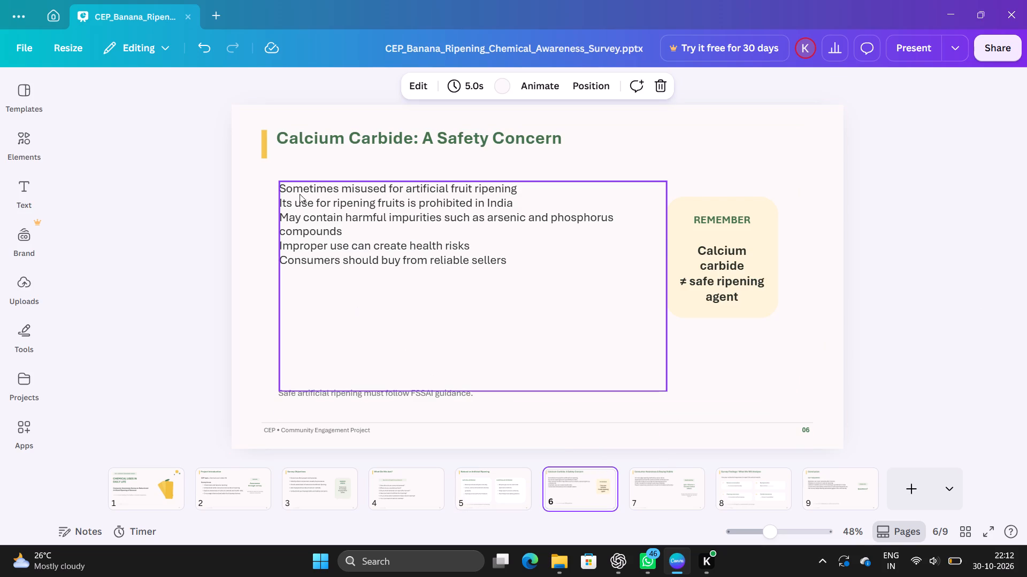
pyautogui.click(526, 186)
pyautogui.click(523, 186)
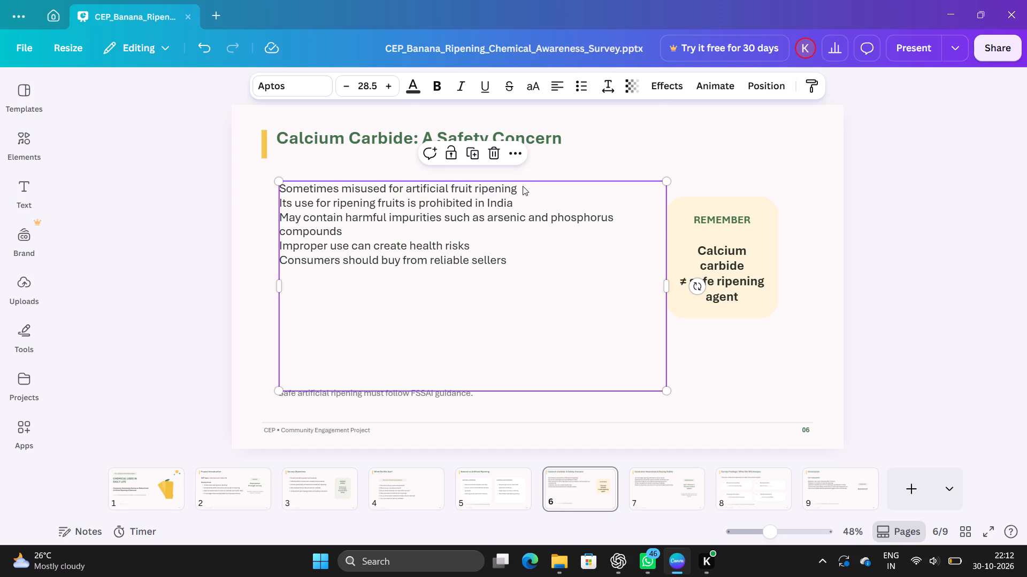
pyautogui.click(523, 186)
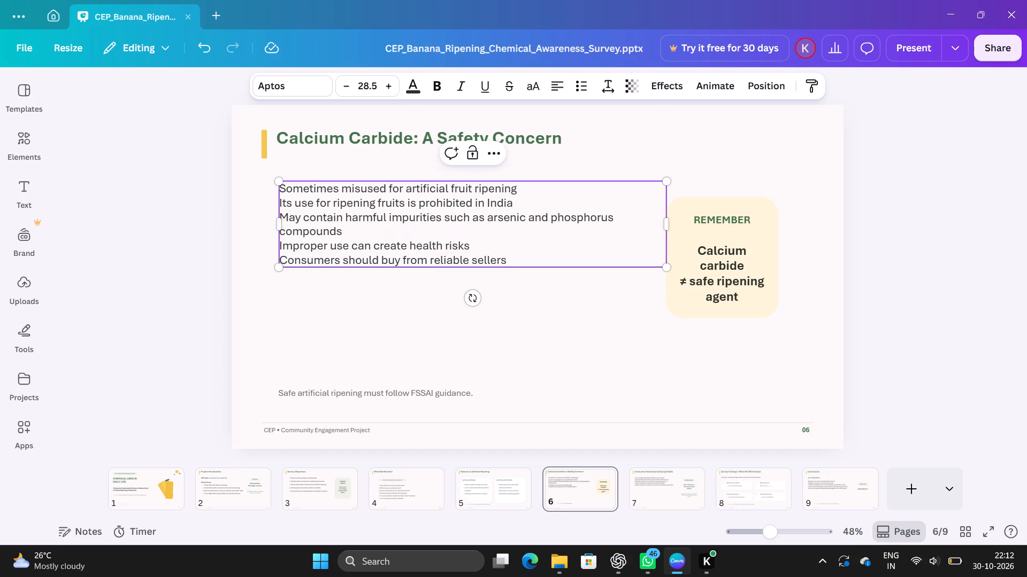
pyautogui.press('.')
pyautogui.click(520, 201)
pyautogui.press('.')
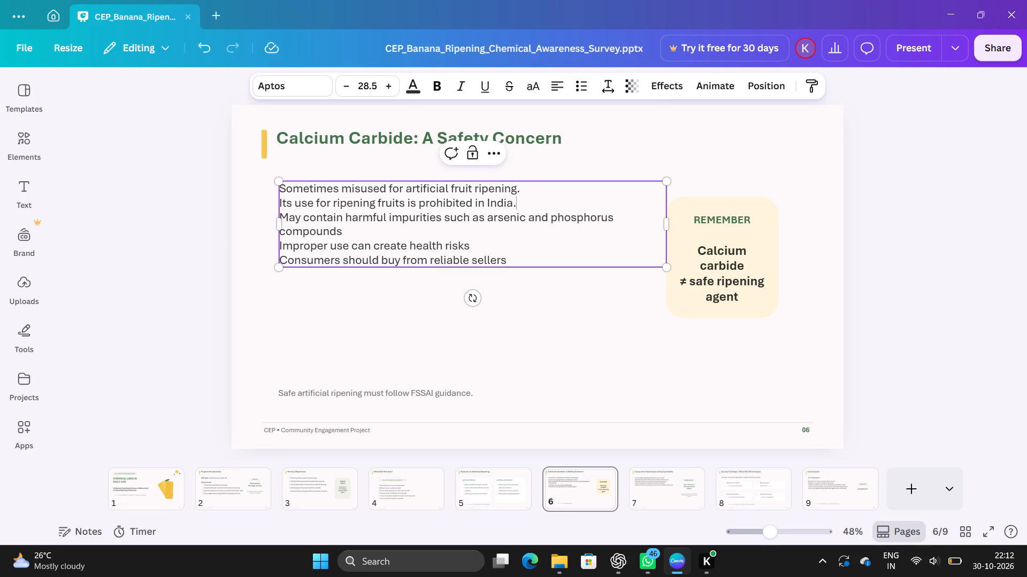
pyautogui.click(621, 217)
pyautogui.press('.')
pyautogui.press('BackSpace')
pyautogui.press('Down')
pyautogui.press(',')
pyautogui.press('BackSpace')
pyautogui.press('.')
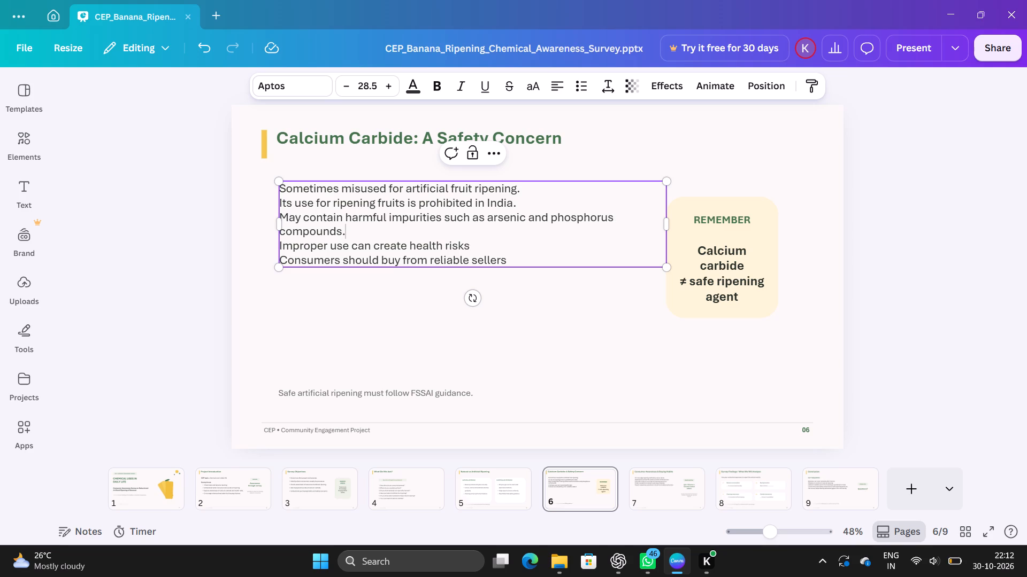
# Add a period to the end of the health risks and reliable sellers statements on slide 6.
pyautogui.click(473, 245)
pyautogui.press('.')
pyautogui.press('Right')
pyautogui.press('Down')
pyautogui.press('.')
# Format all five calcium carbide statements on slide 6 as a bulleted list.
pyautogui.click(288, 184)
pyautogui.moveTo(288, 184); pyautogui.dragTo(515, 262)
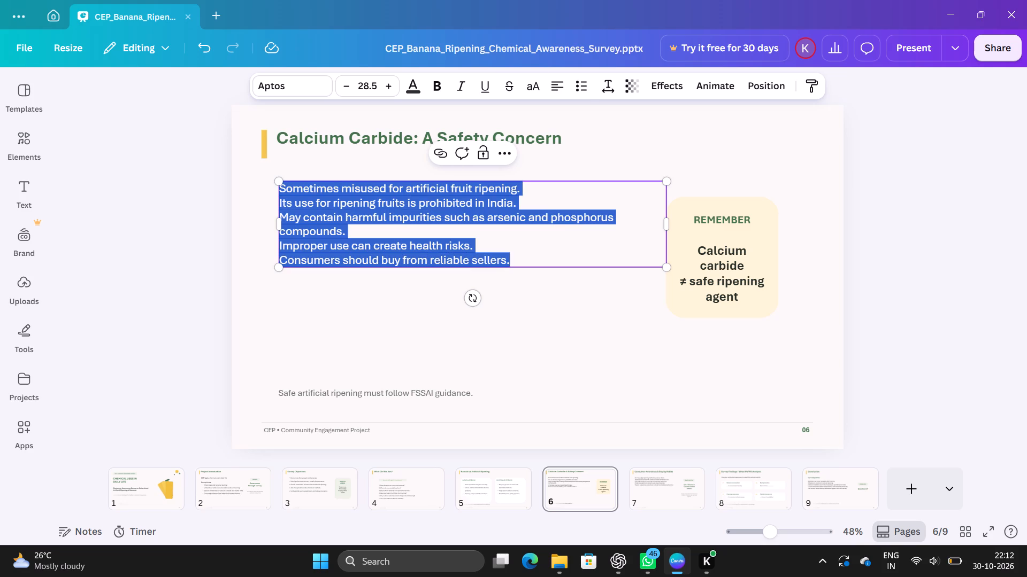
pyautogui.click(584, 90)
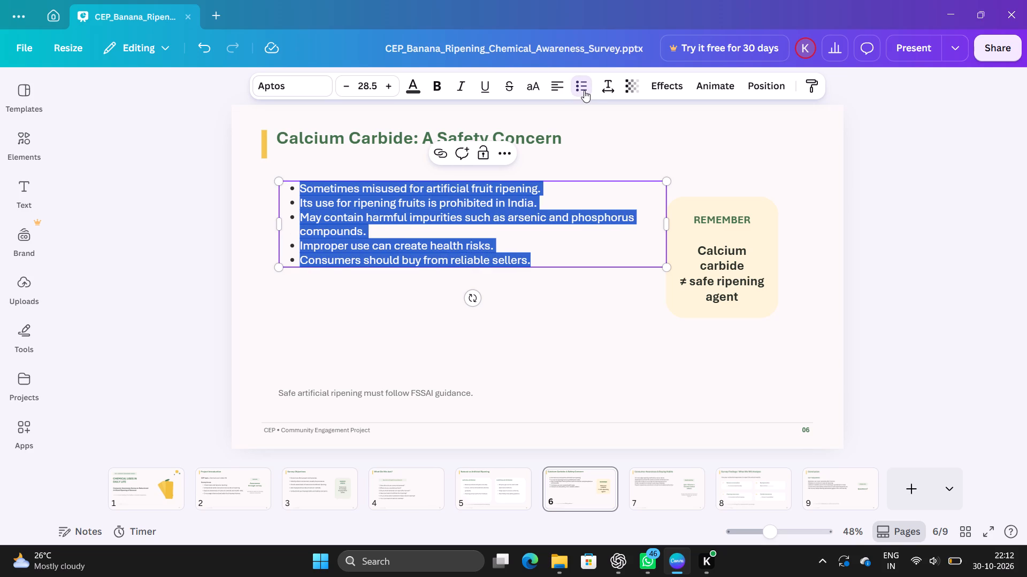
# Set the line spacing of slide 6's bullet list to 1.95.
pyautogui.click(609, 89)
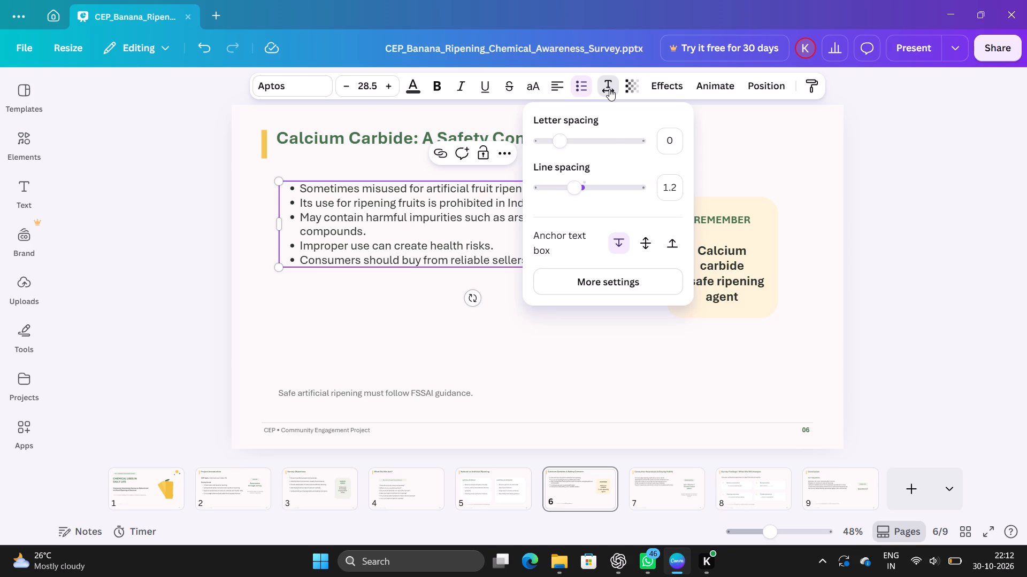
pyautogui.moveTo(579, 194); pyautogui.dragTo(598, 196)
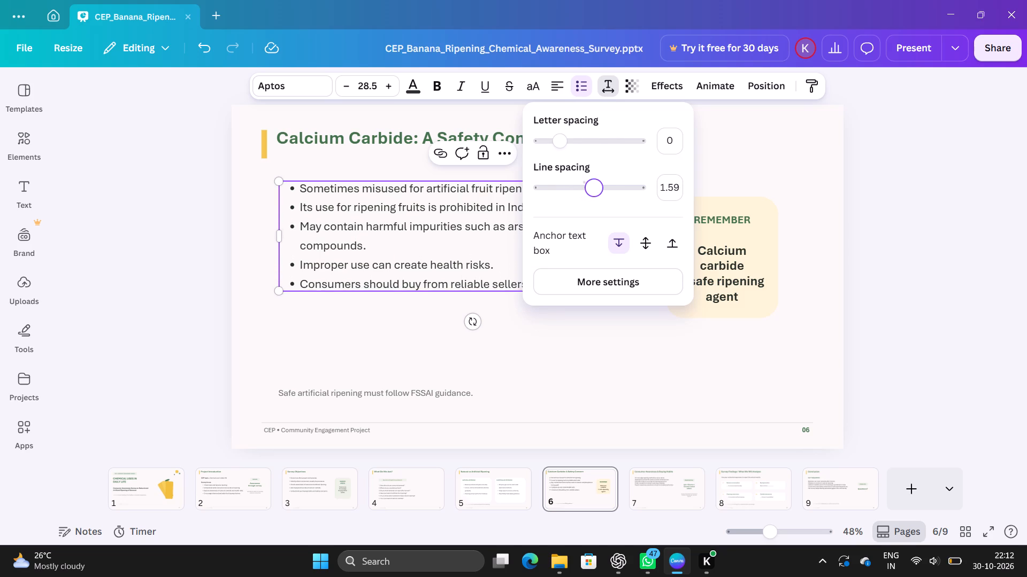
pyautogui.moveTo(598, 196); pyautogui.dragTo(614, 195)
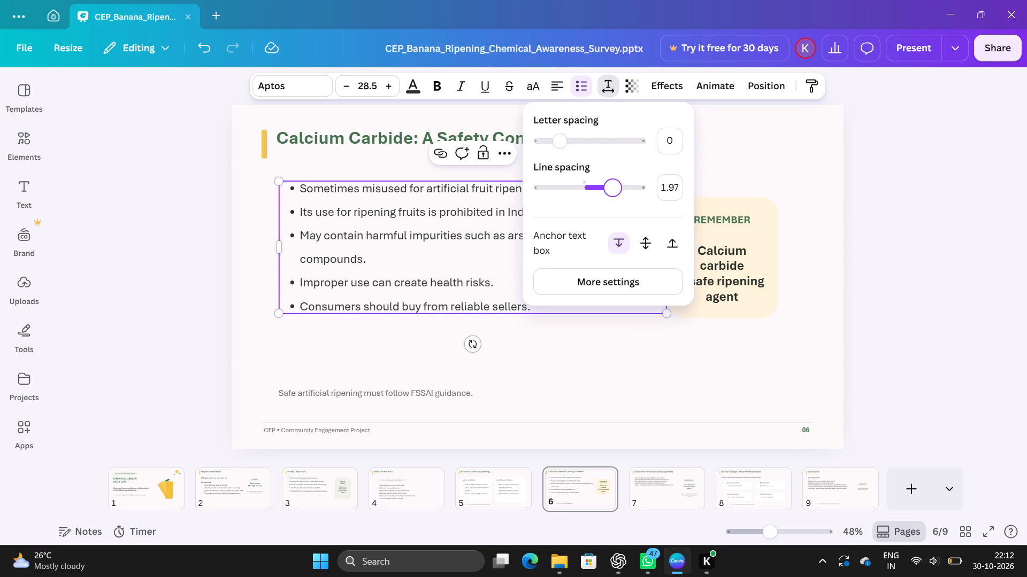
pyautogui.moveTo(614, 195); pyautogui.dragTo(612, 198)
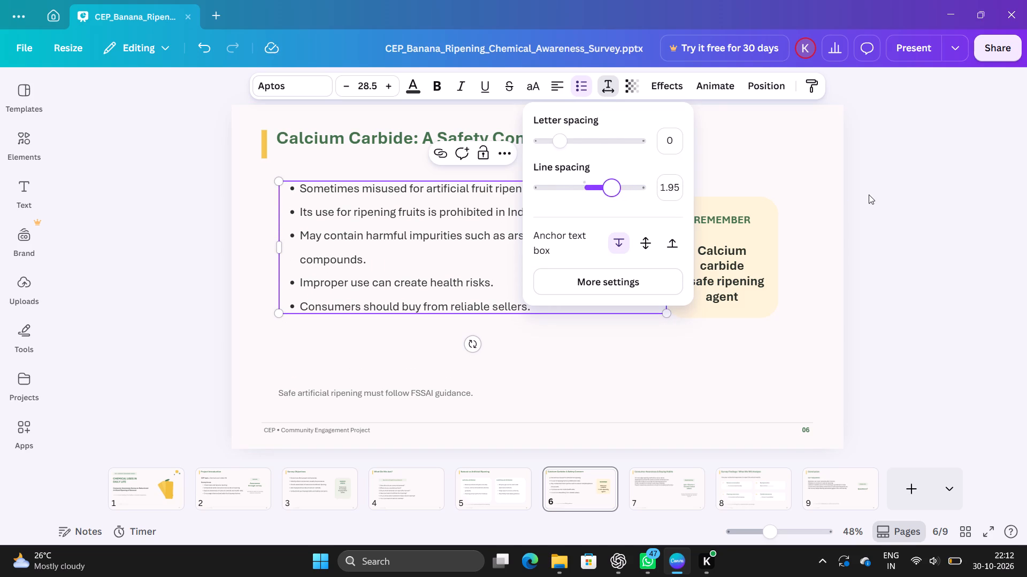
pyautogui.click(869, 194)
pyautogui.click(890, 169)
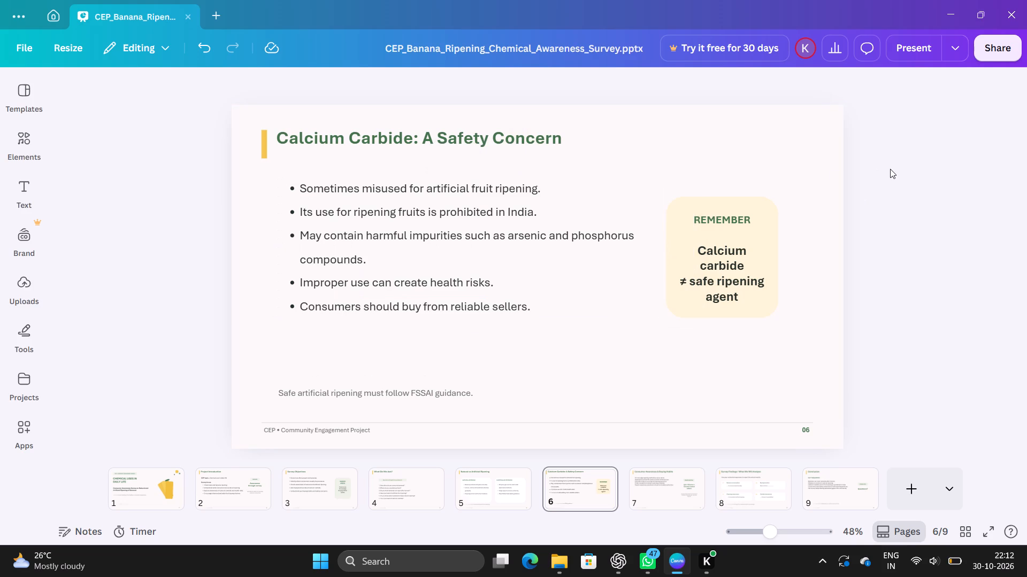
# Narrow the cream background box behind the REMEMBER text on slide 6 slightly, keeping its height.
pyautogui.click(740, 236)
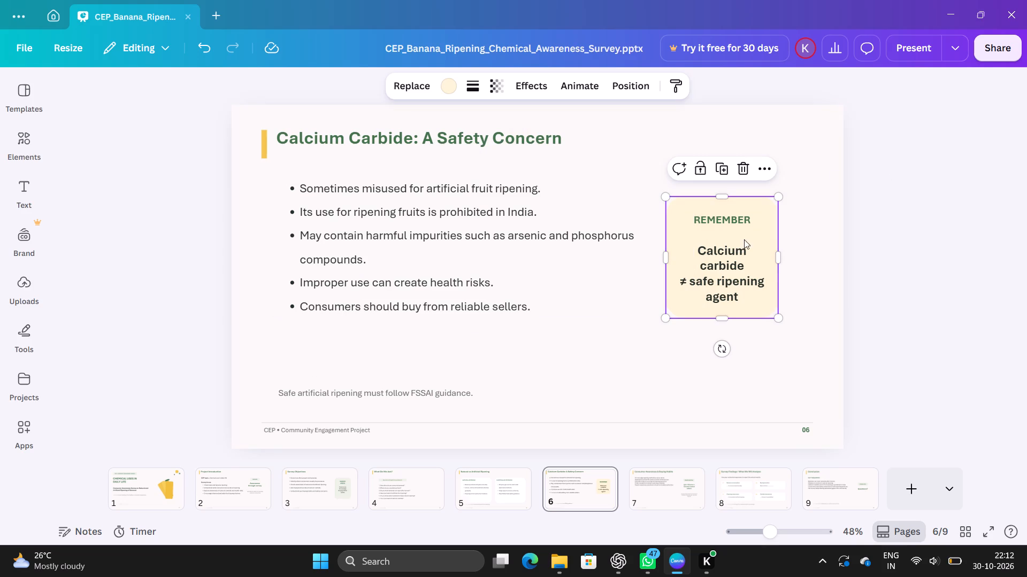
pyautogui.moveTo(777, 252); pyautogui.dragTo(802, 252)
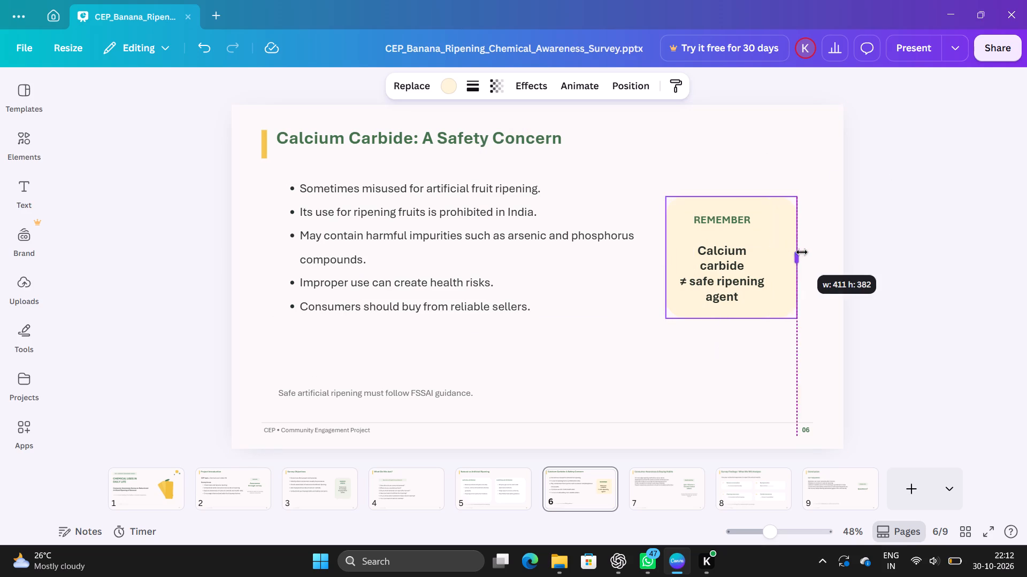
pyautogui.moveTo(802, 252); pyautogui.dragTo(772, 255)
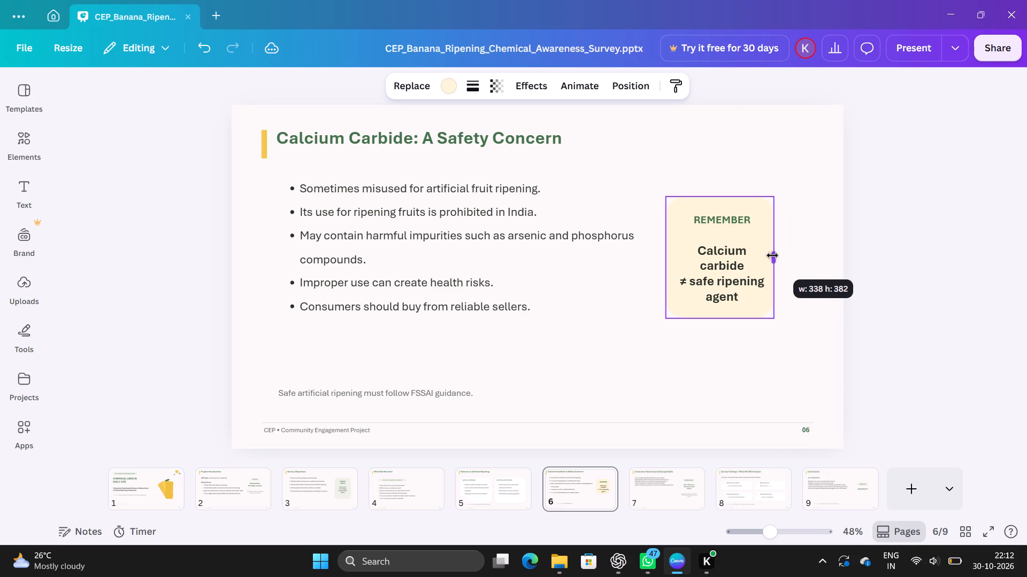
pyautogui.moveTo(772, 255); pyautogui.dragTo(771, 255)
pyautogui.click(915, 268)
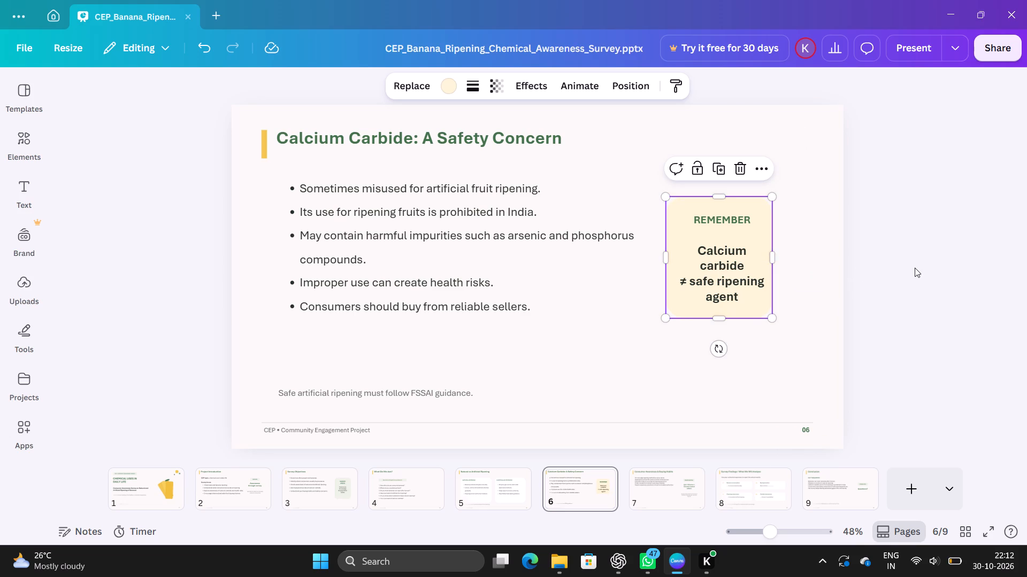
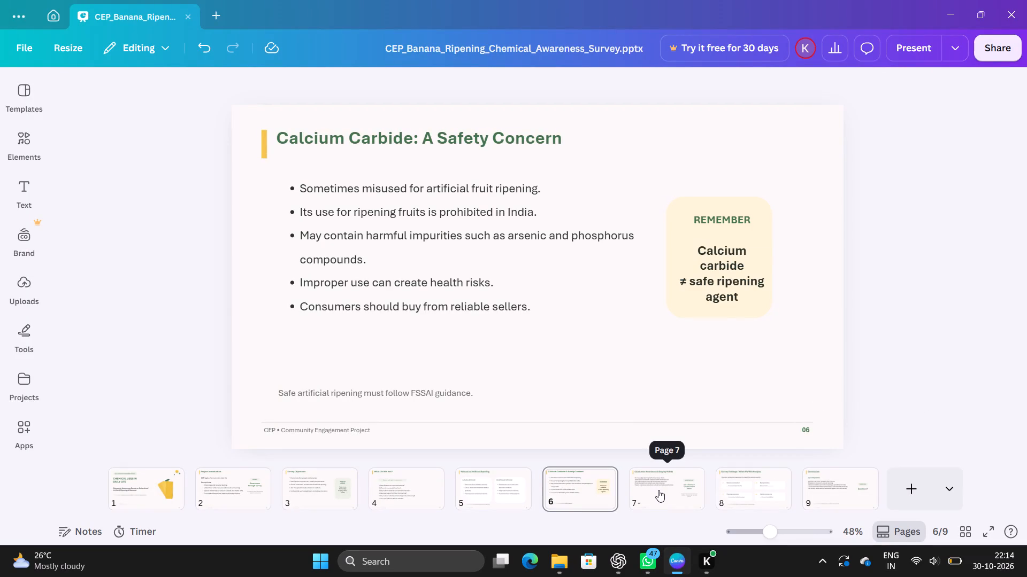
# Add a period to the end of the first four consumer awareness statements on slide 7.
pyautogui.click(658, 490)
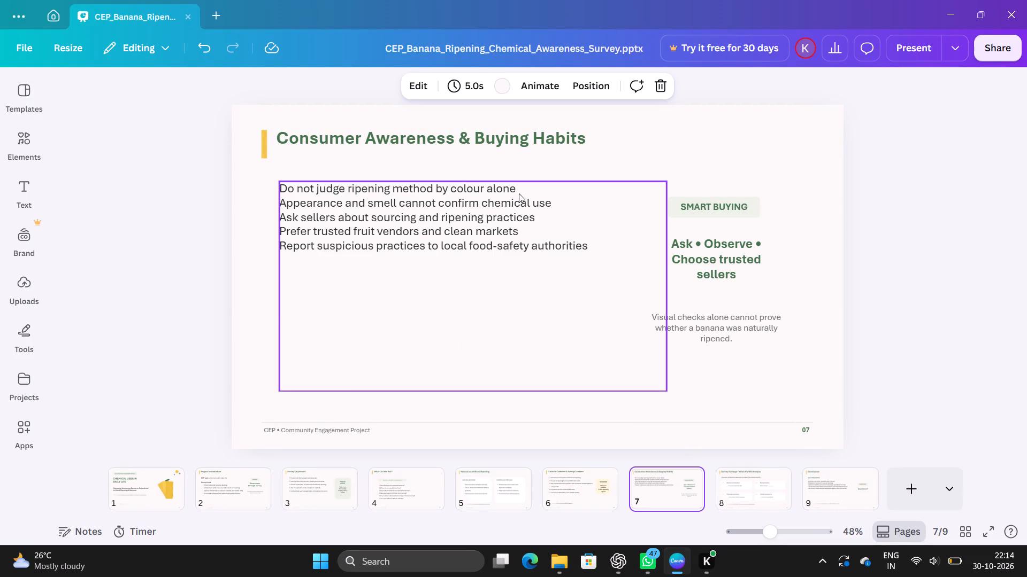
pyautogui.click(522, 189)
pyautogui.click(522, 189)
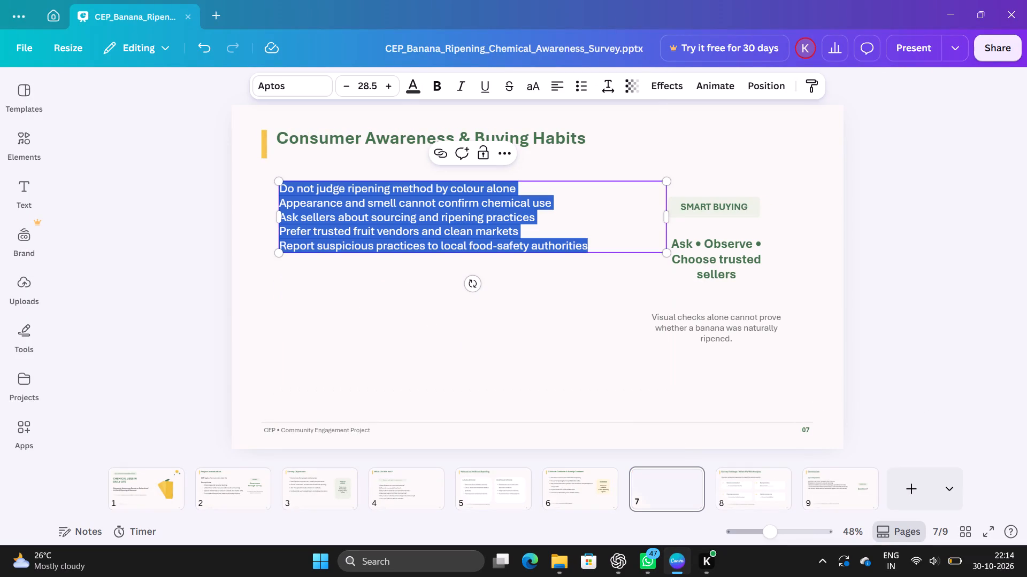
pyautogui.click(522, 189)
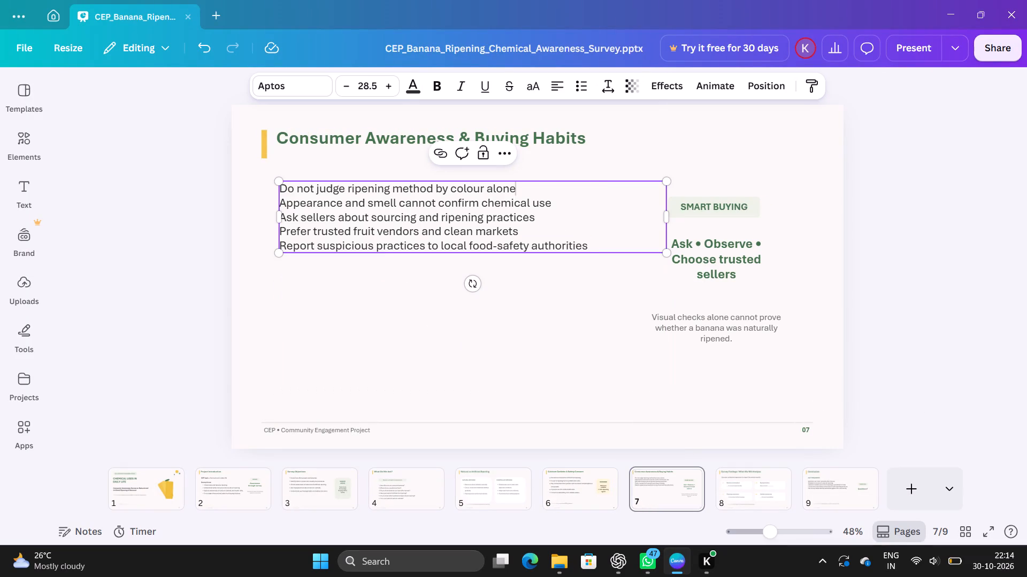
pyautogui.press('.')
pyautogui.click(562, 204)
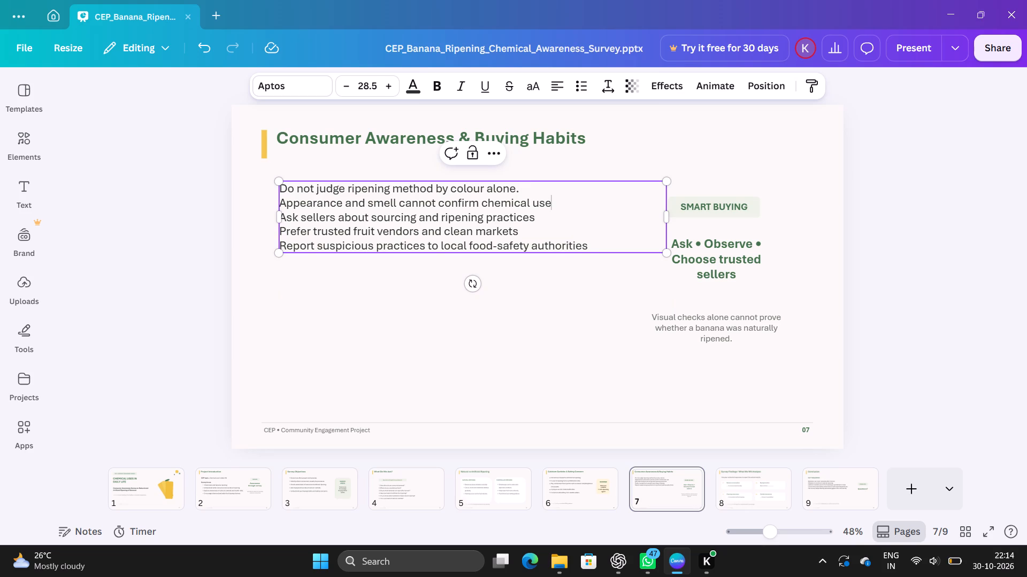
pyautogui.press('.')
pyautogui.press('Down')
pyautogui.press('.')
pyautogui.press('Down')
pyautogui.press('.')
# Add a period to the end of slide 7's last statement, about reporting suspicious practices to local food-safety authorities.
pyautogui.press('Down')
pyautogui.press('Right')
pyautogui.press('Right')
pyautogui.press('Right')
pyautogui.press('Right')
pyautogui.press('Right')
pyautogui.press('Right')
pyautogui.press('Right')
pyautogui.press('Right')
pyautogui.press('Right')
pyautogui.press('Right')
pyautogui.press('Right')
pyautogui.press('Right')
pyautogui.press('Right')
pyautogui.press('.')
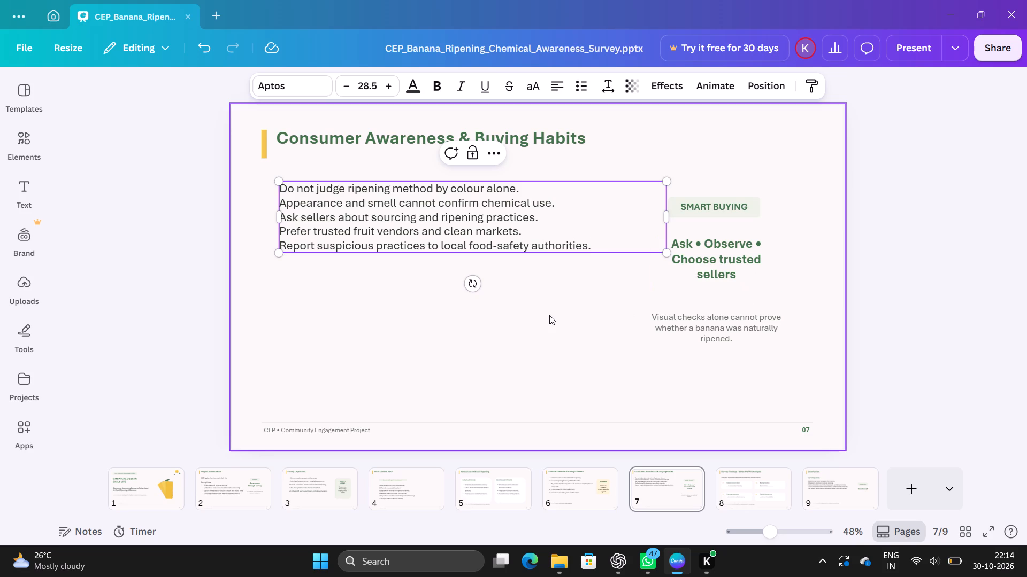
# Set the line spacing of all five statements on slide 7 to 2.35.
pyautogui.doubleClick(363, 187)
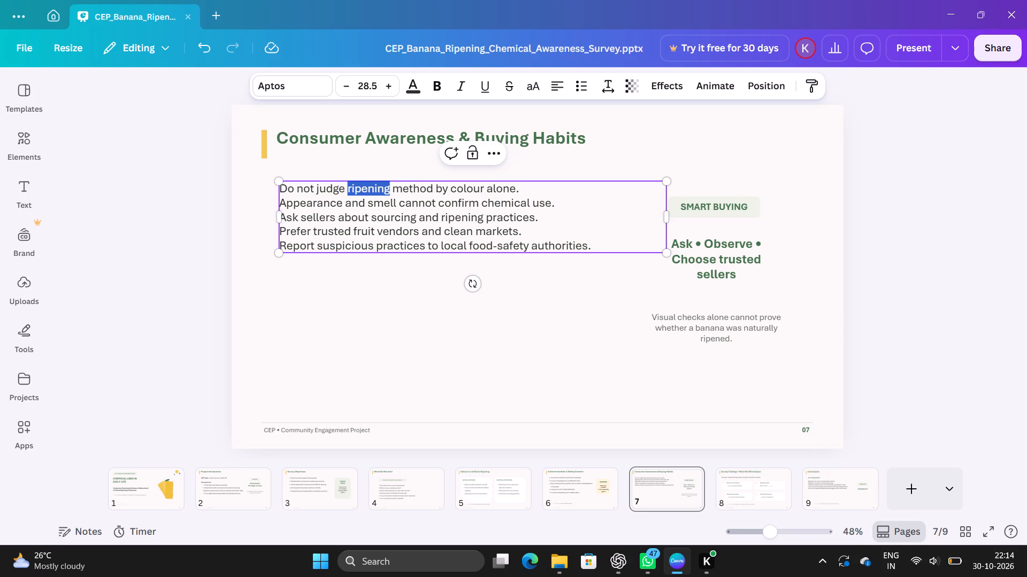
pyautogui.moveTo(281, 189); pyautogui.dragTo(395, 247)
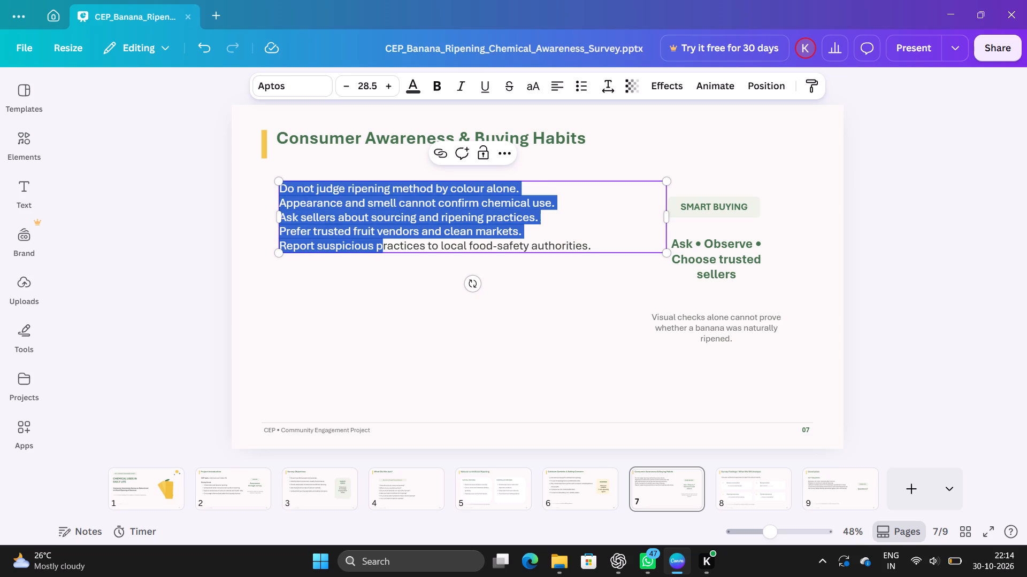
pyautogui.moveTo(395, 247); pyautogui.dragTo(606, 250)
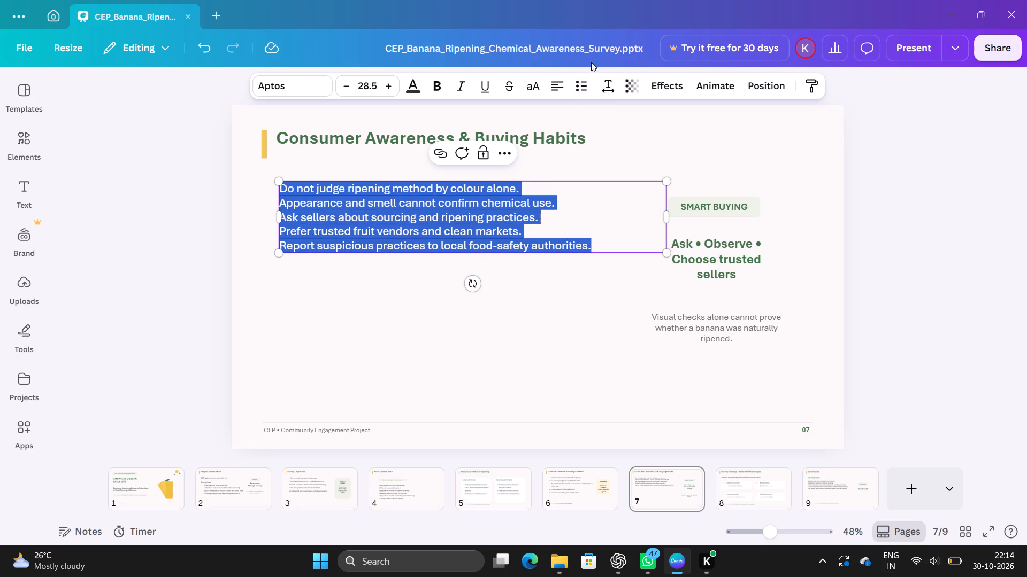
pyautogui.click(611, 80)
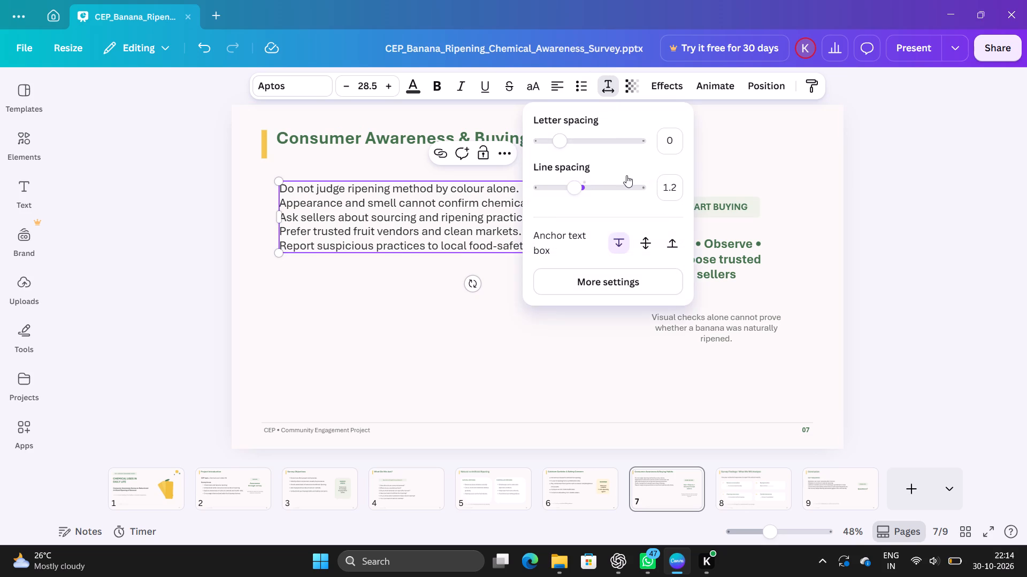
pyautogui.moveTo(582, 189); pyautogui.dragTo(609, 191)
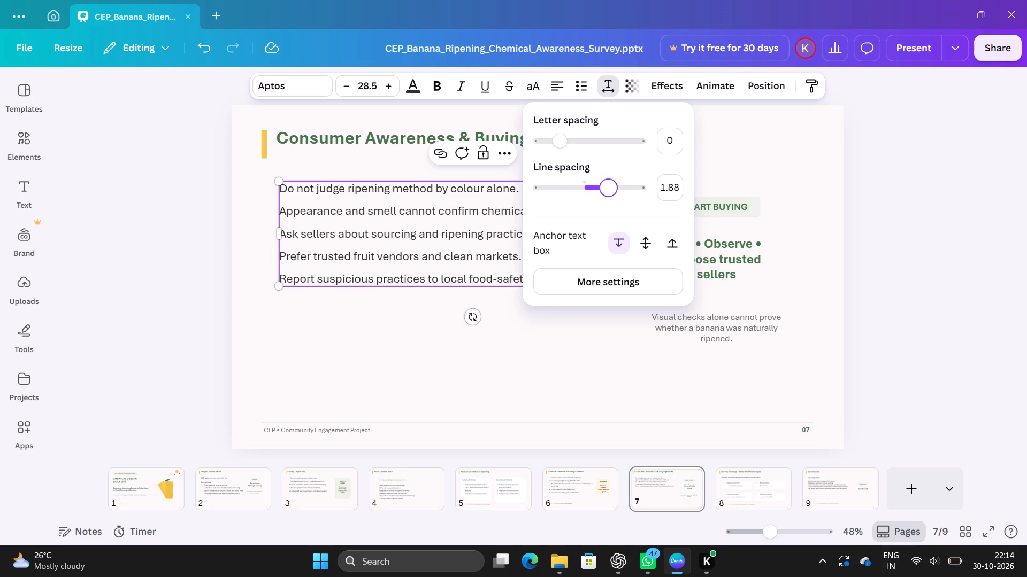
pyautogui.moveTo(609, 191); pyautogui.dragTo(633, 194)
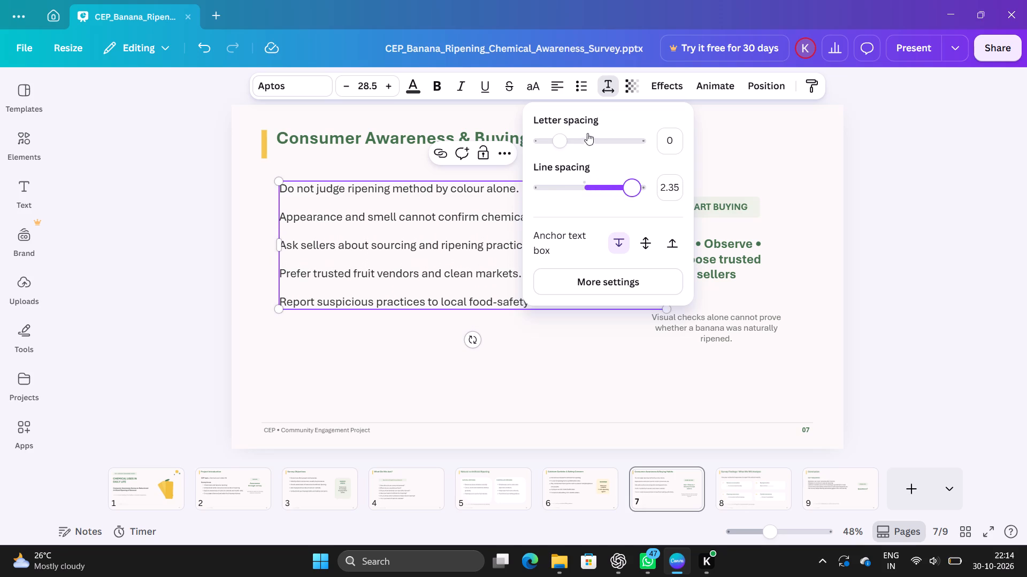
# Format all five consumer awareness statements on slide 7 as a bulleted list.
pyautogui.click(582, 85)
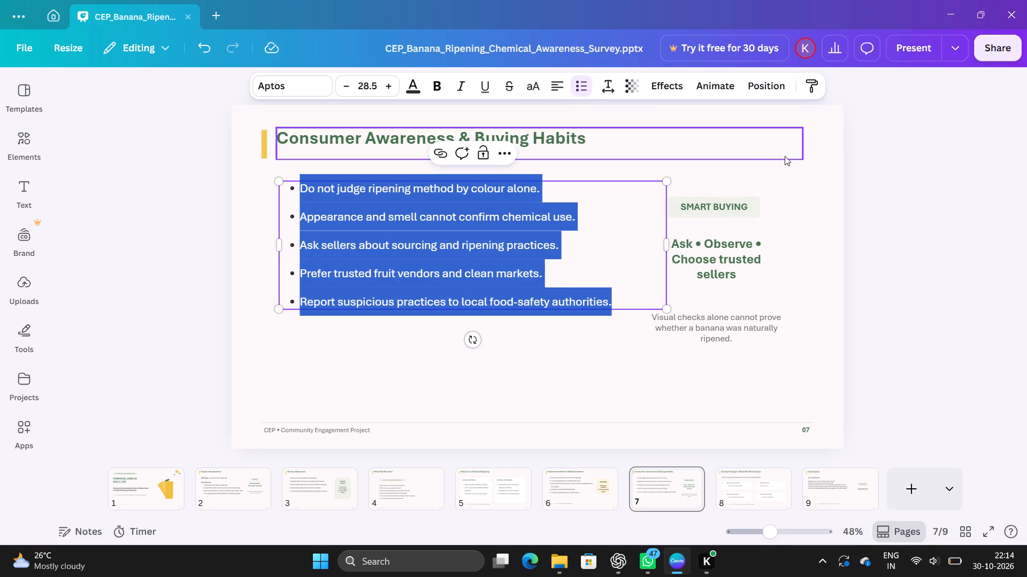
pyautogui.click(861, 172)
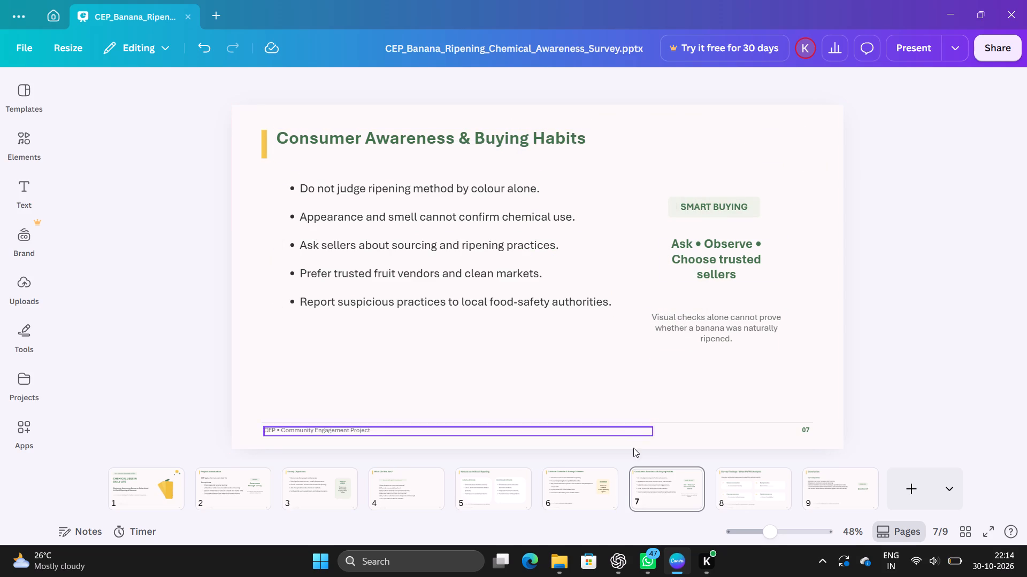
# Delete the note beneath the cards on slide 8 about replacing blanks with real Google Form response totals or percentages.
pyautogui.click(729, 486)
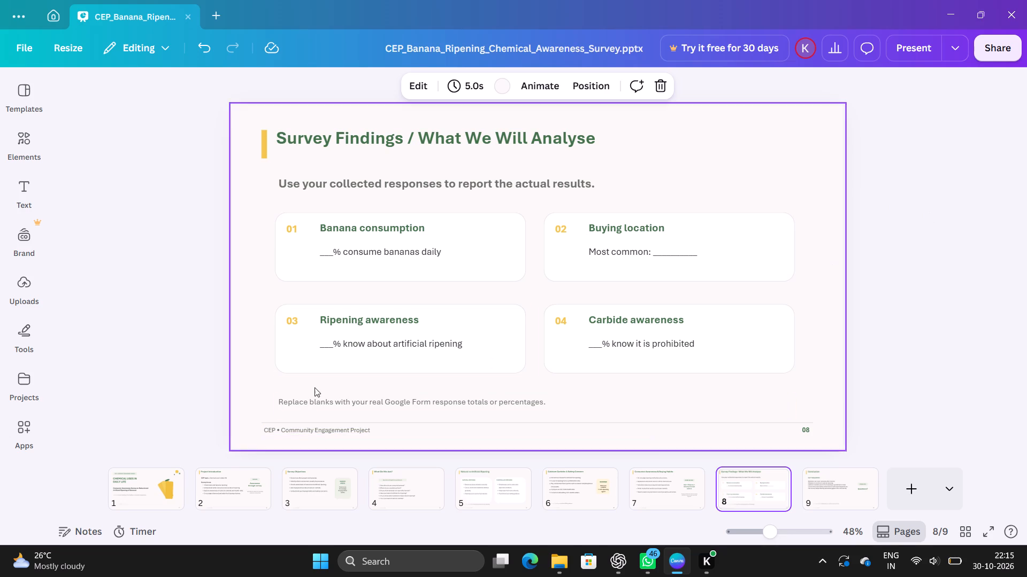
pyautogui.tripleClick(317, 405)
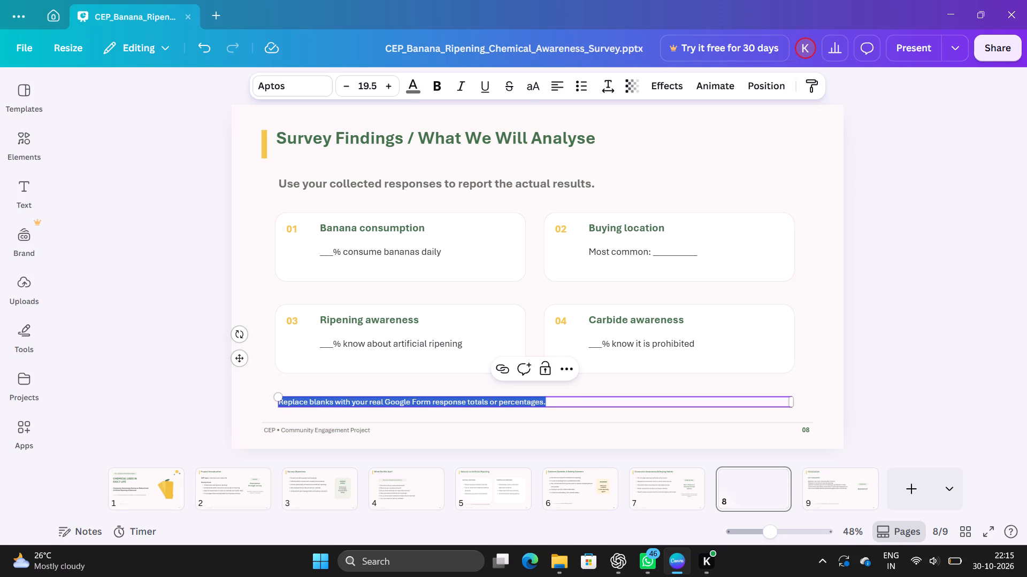
pyautogui.click(474, 401)
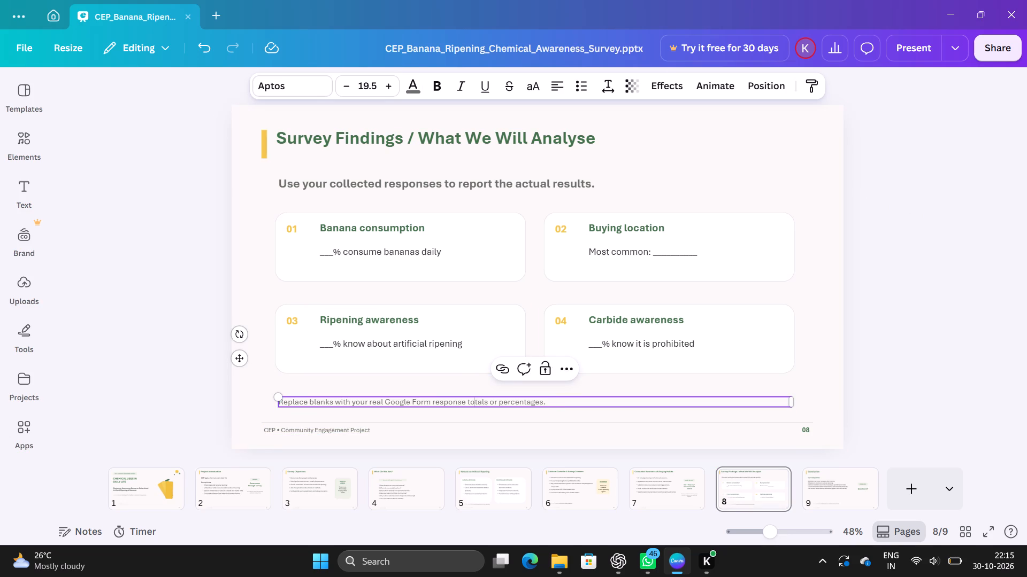
pyautogui.doubleClick(474, 401)
pyautogui.click(474, 401)
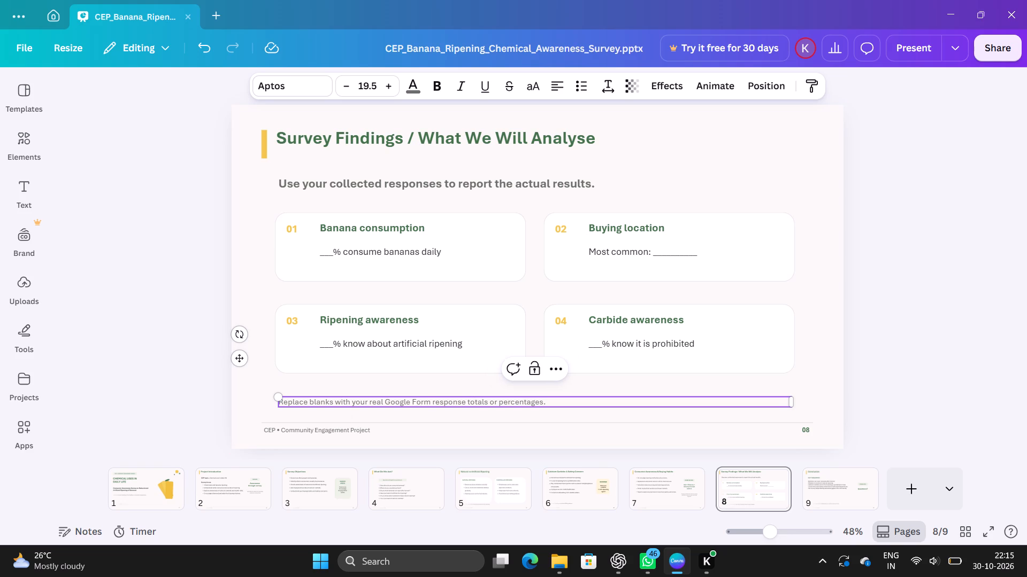
pyautogui.click(291, 399)
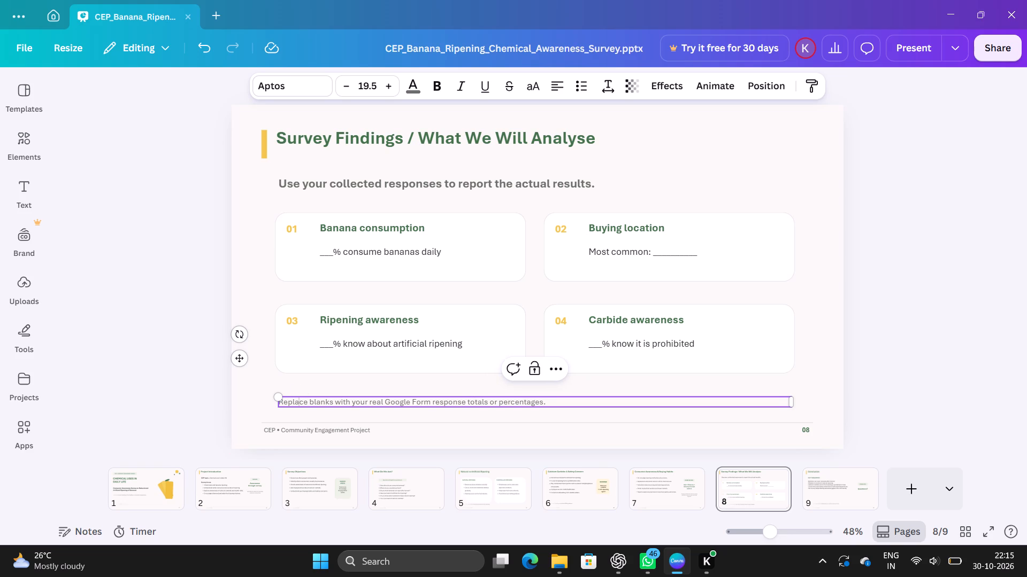
pyautogui.click(299, 399)
pyautogui.click(549, 371)
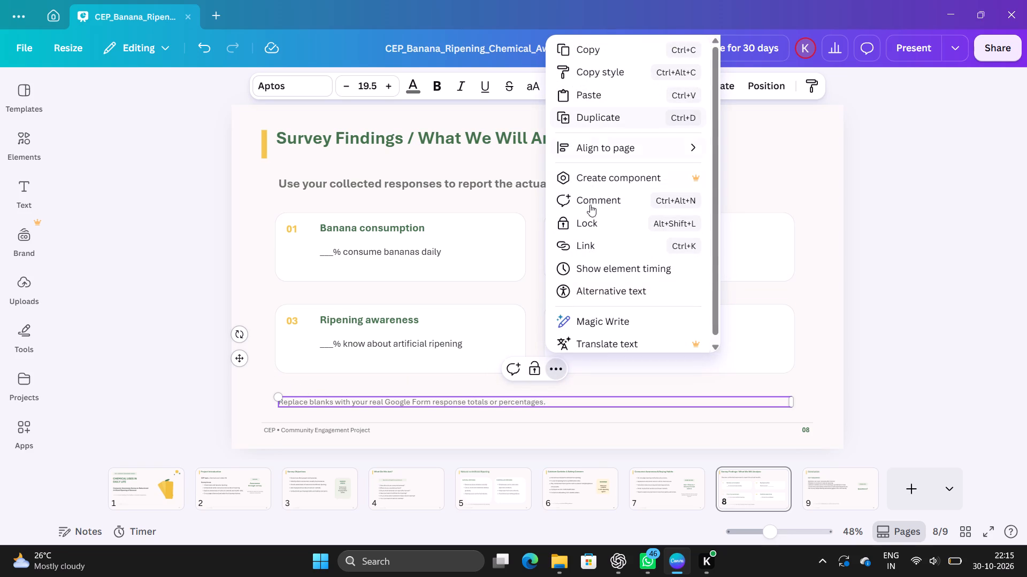
pyautogui.scroll(-3, 602, 280)
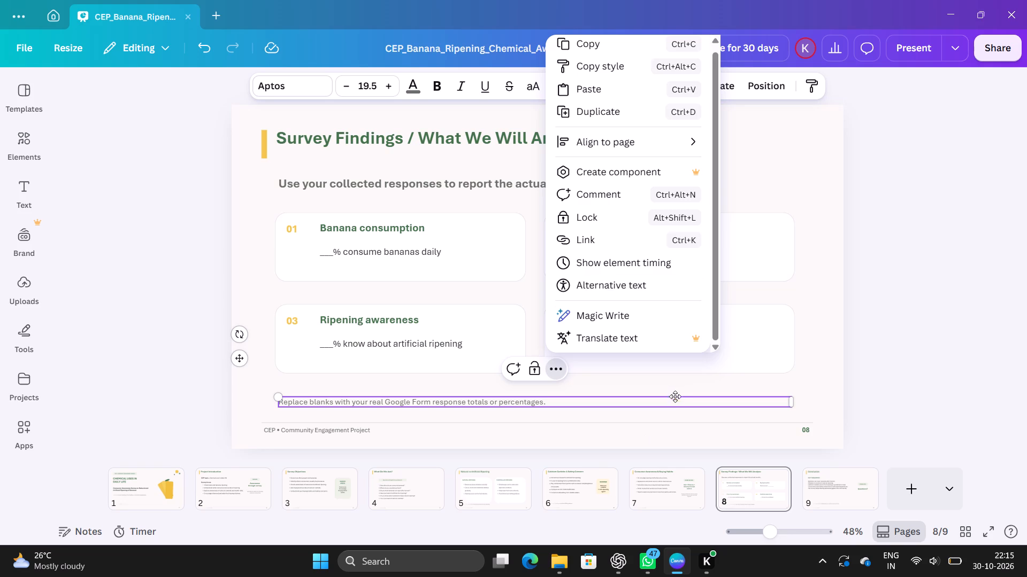
pyautogui.click(671, 409)
pyautogui.click(604, 402)
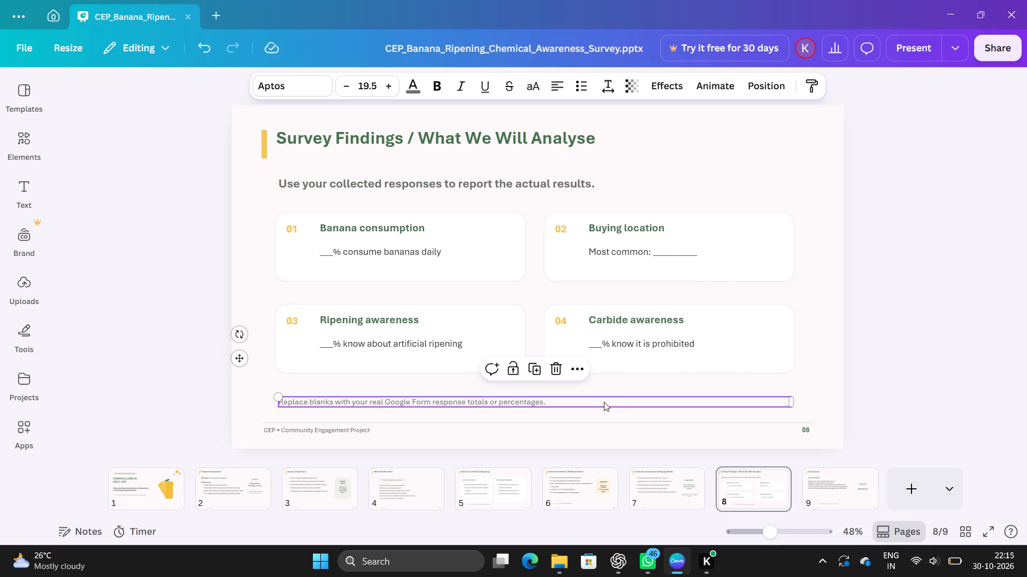
pyautogui.click(552, 369)
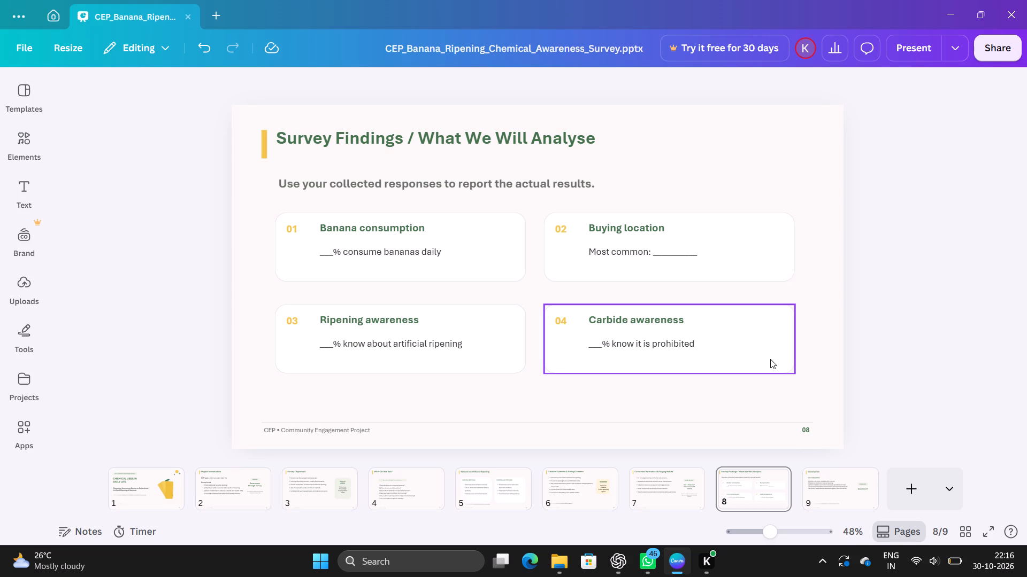
# Add a period to the end of each of the five key takeaways on the Conclusion slide, slide 9.
pyautogui.click(817, 505)
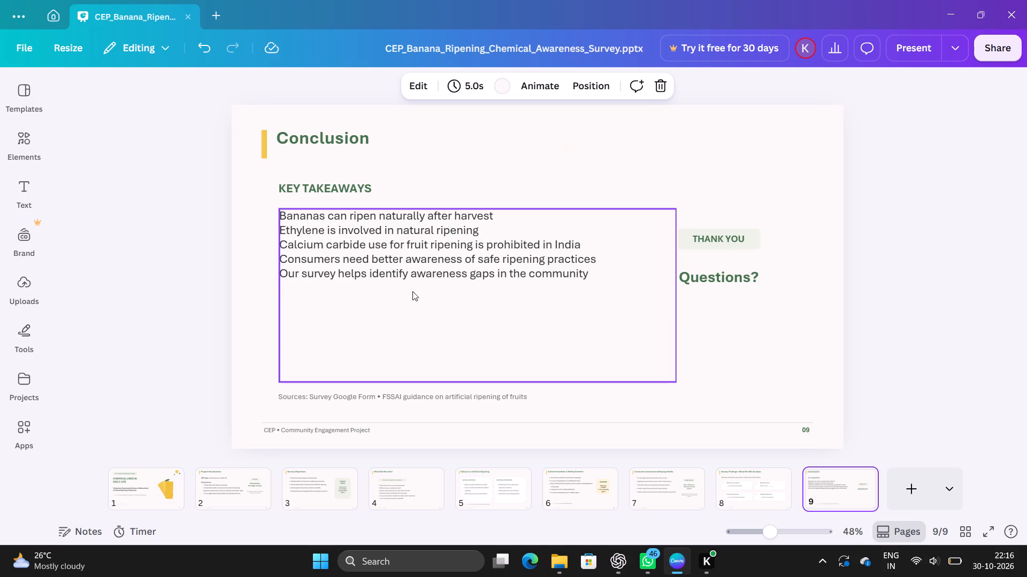
pyautogui.click(506, 216)
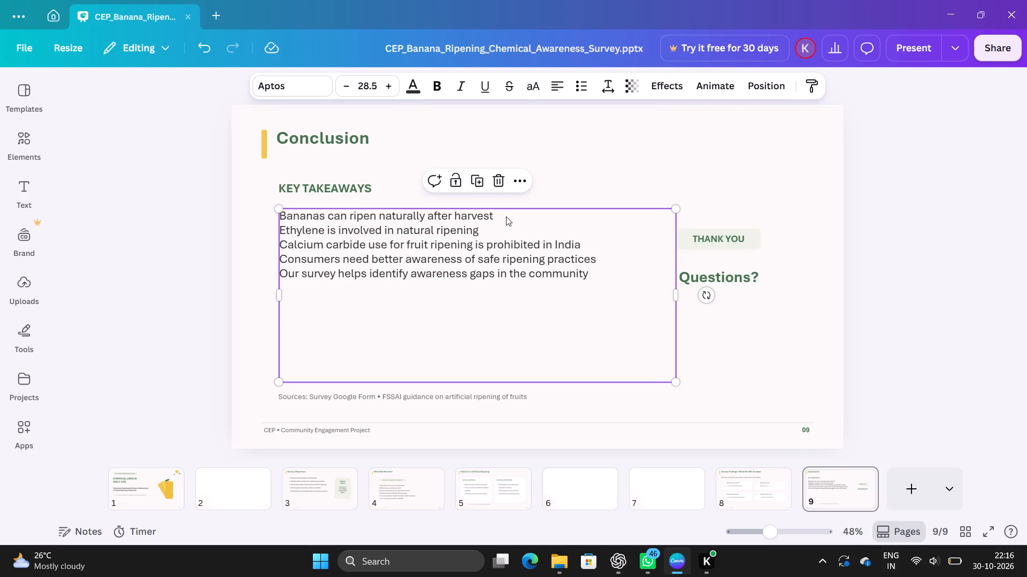
pyautogui.click(502, 215)
pyautogui.click(502, 215)
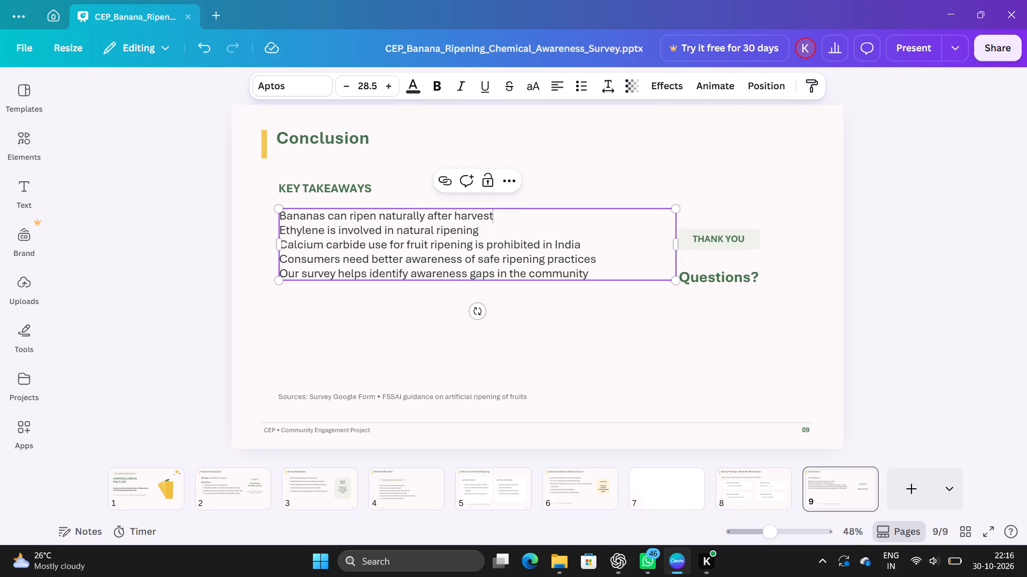
pyautogui.press('.')
pyautogui.click(491, 236)
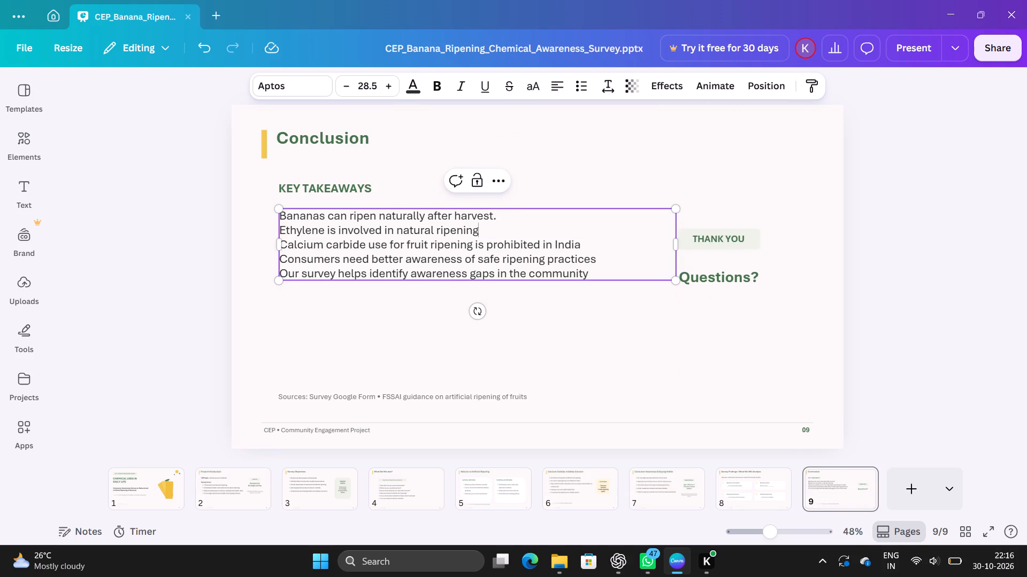
pyautogui.press('.')
pyautogui.click(580, 243)
pyautogui.press('.')
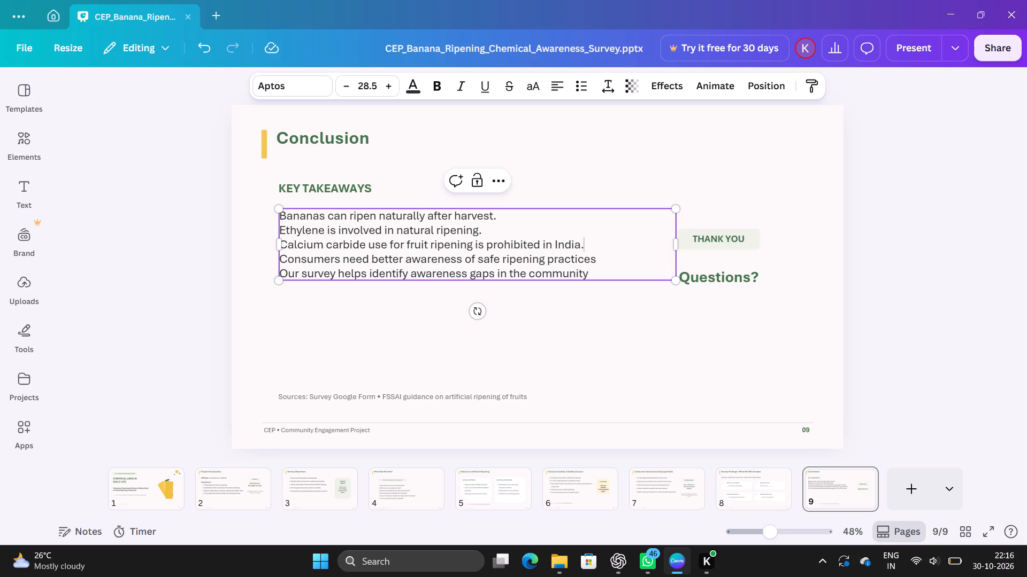
pyautogui.click(596, 258)
pyautogui.press('.')
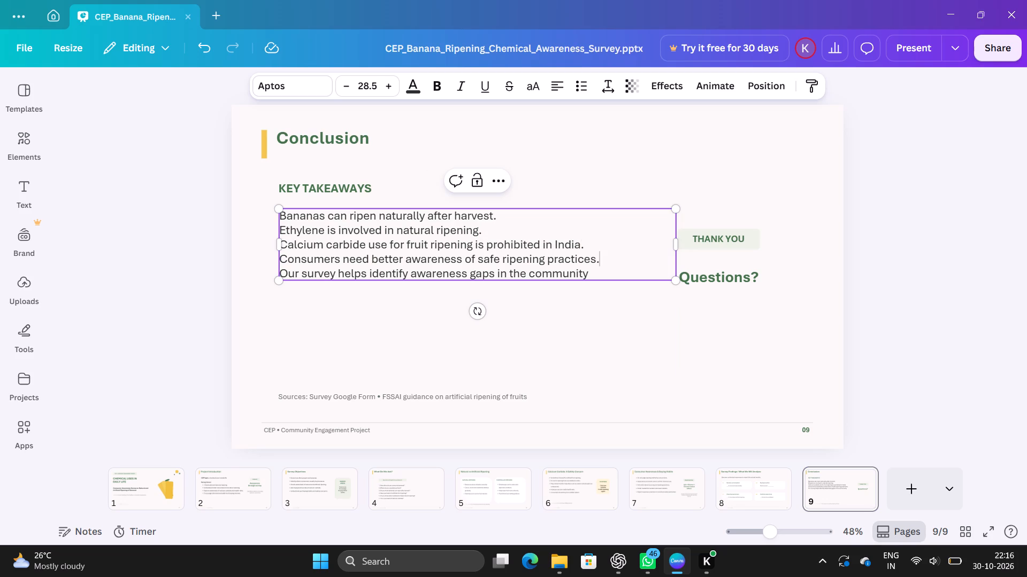
pyautogui.click(589, 275)
pyautogui.press('.')
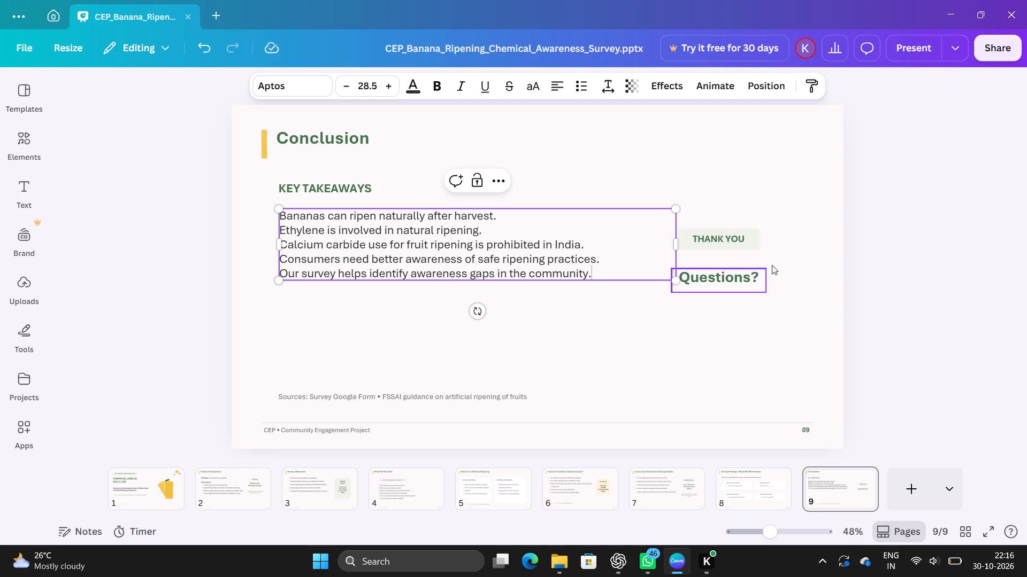
# Set the line spacing of all five key takeaways on slide 9 to 2.06.
pyautogui.click(292, 211)
pyautogui.moveTo(292, 211); pyautogui.dragTo(600, 273)
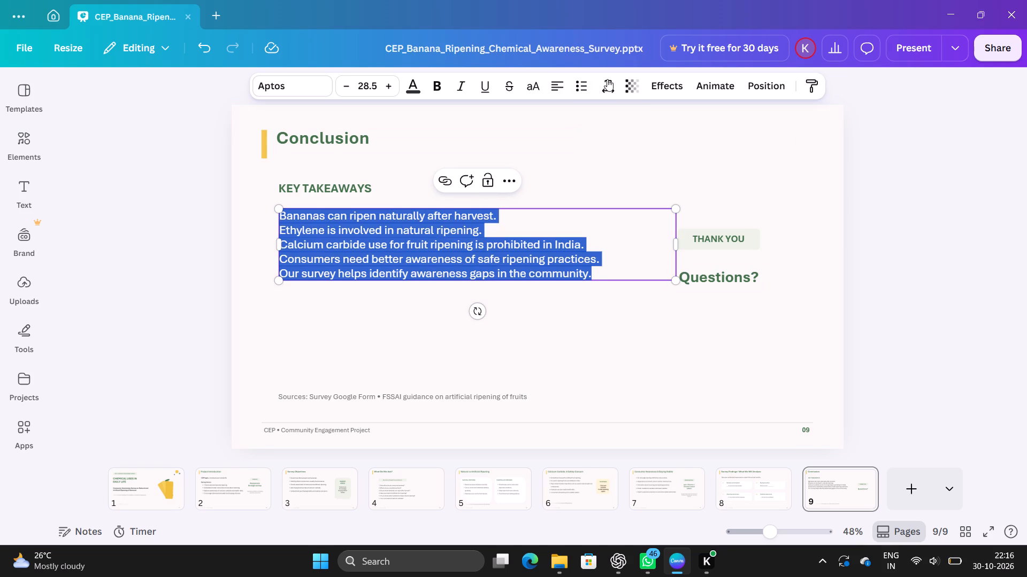
pyautogui.click(607, 82)
pyautogui.moveTo(586, 190); pyautogui.dragTo(618, 194)
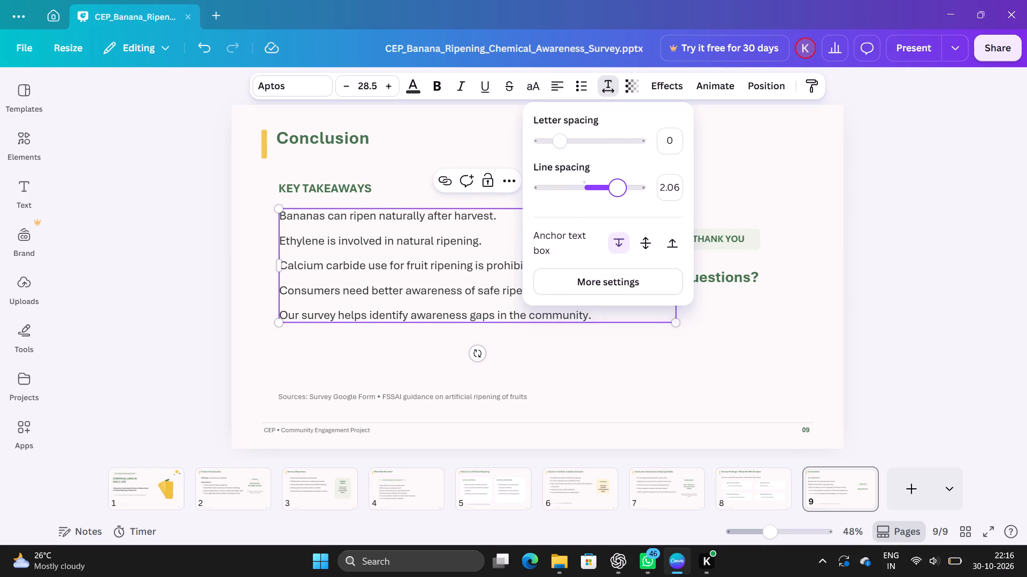
# Format all five key takeaways on the Conclusion slide, slide 9, as a bulleted list.
pyautogui.moveTo(618, 194); pyautogui.dragTo(619, 194)
pyautogui.click(578, 91)
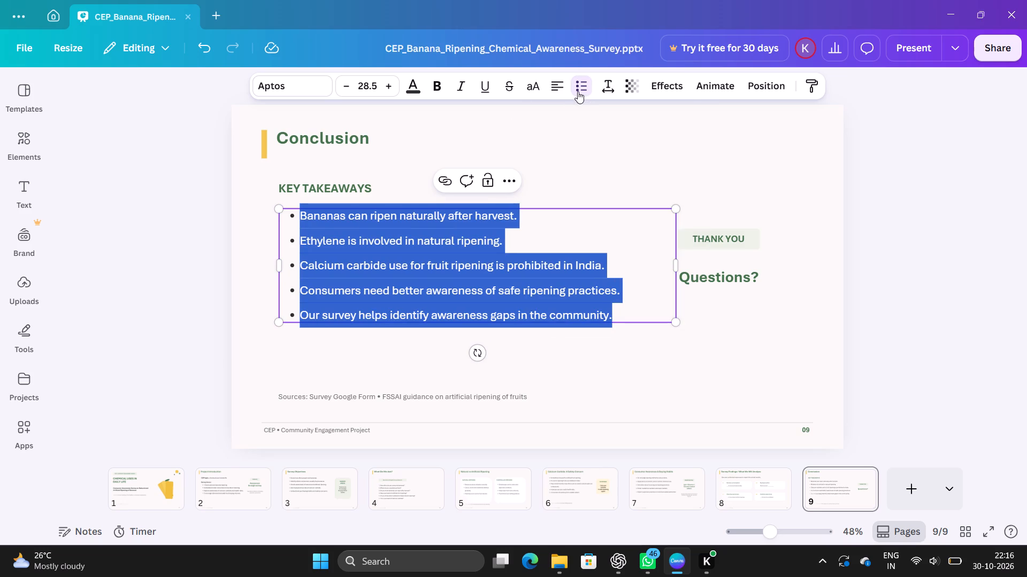
pyautogui.click(974, 187)
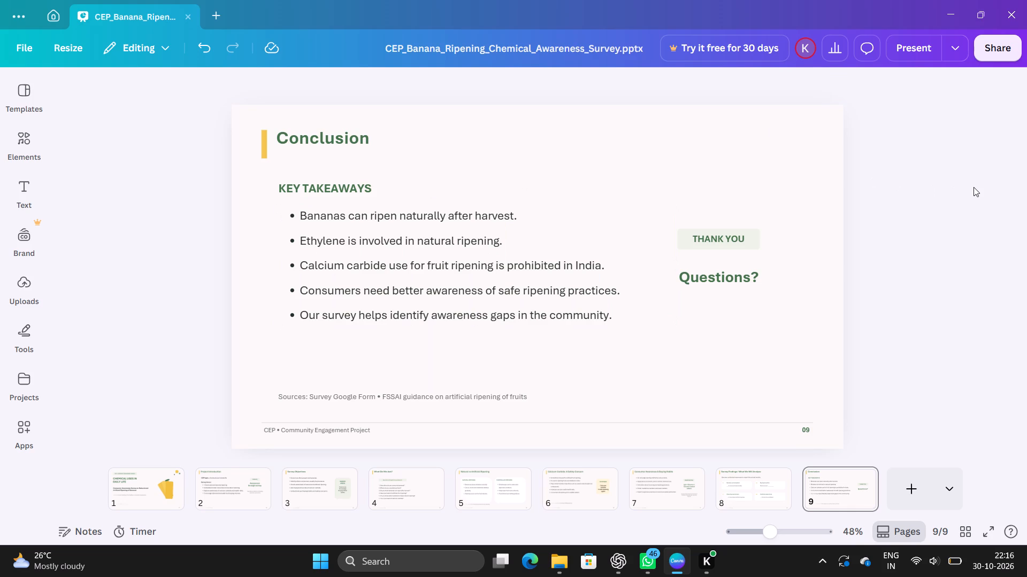
# Make the word "Focus" bold in the line beneath the subtitle on slide 1.
pyautogui.click(149, 487)
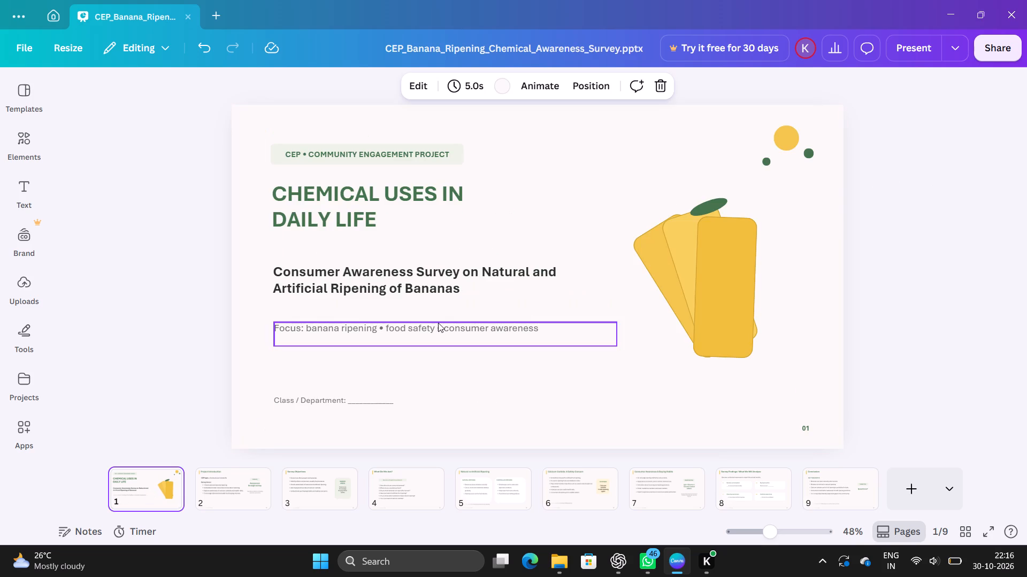
pyautogui.tripleClick(295, 330)
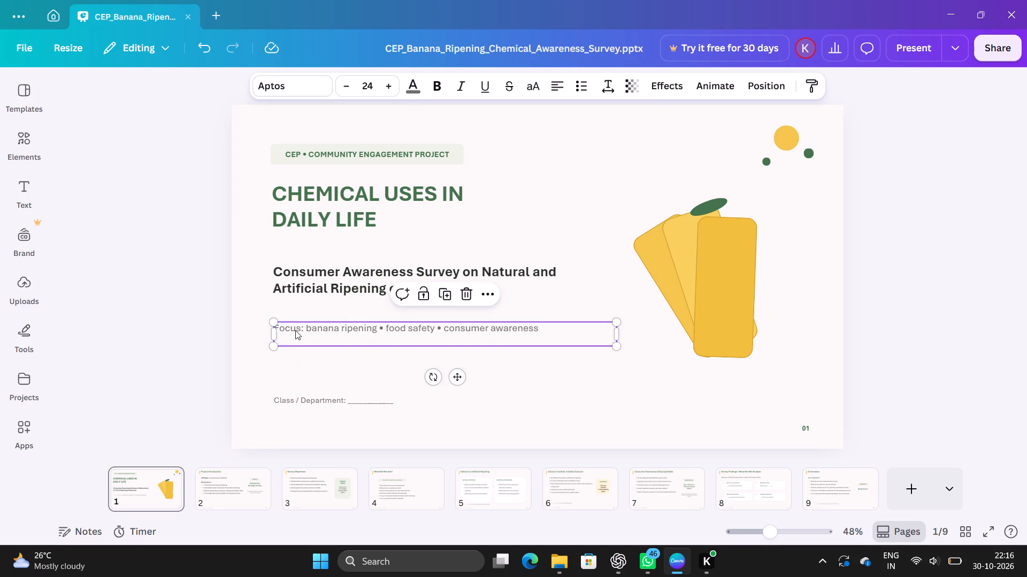
pyautogui.tripleClick(295, 330)
pyautogui.click(295, 330)
pyautogui.moveTo(295, 330); pyautogui.dragTo(289, 330)
pyautogui.click(432, 79)
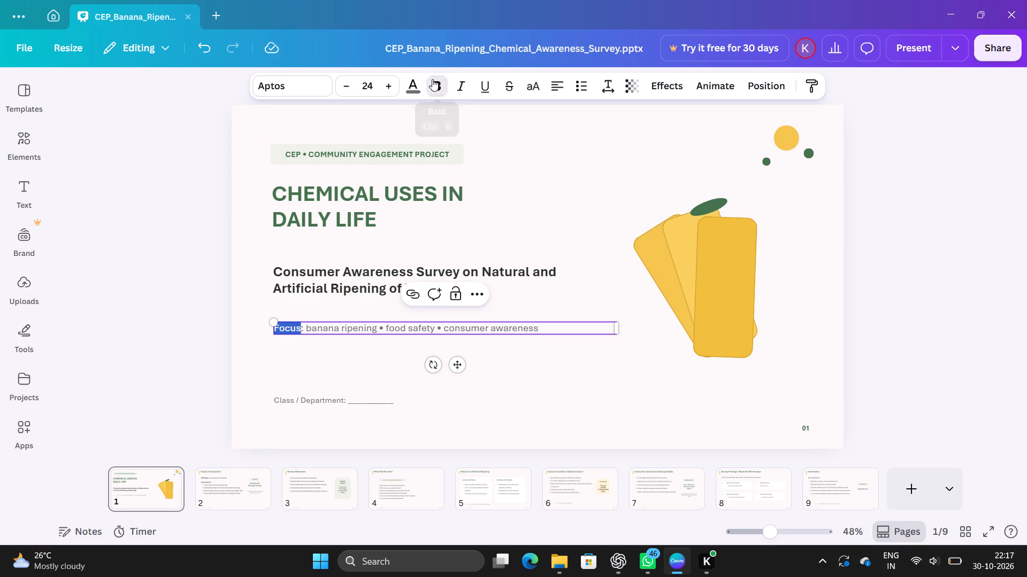
pyautogui.click(867, 182)
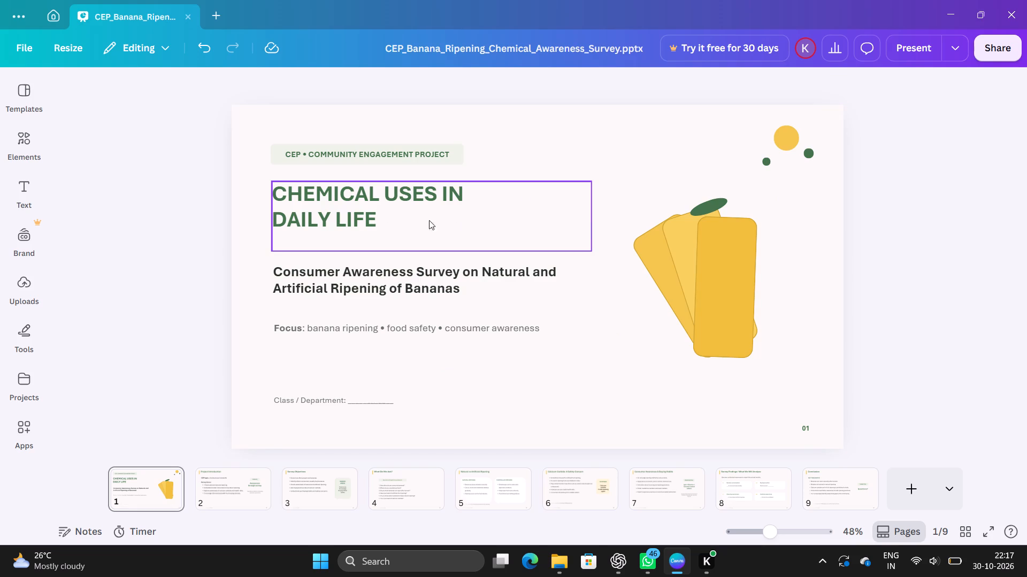
# Join the slide 1 title into the single line "CHEMICAL USES IN DAILY LIFE" and widen its text box slightly.
pyautogui.click(277, 217)
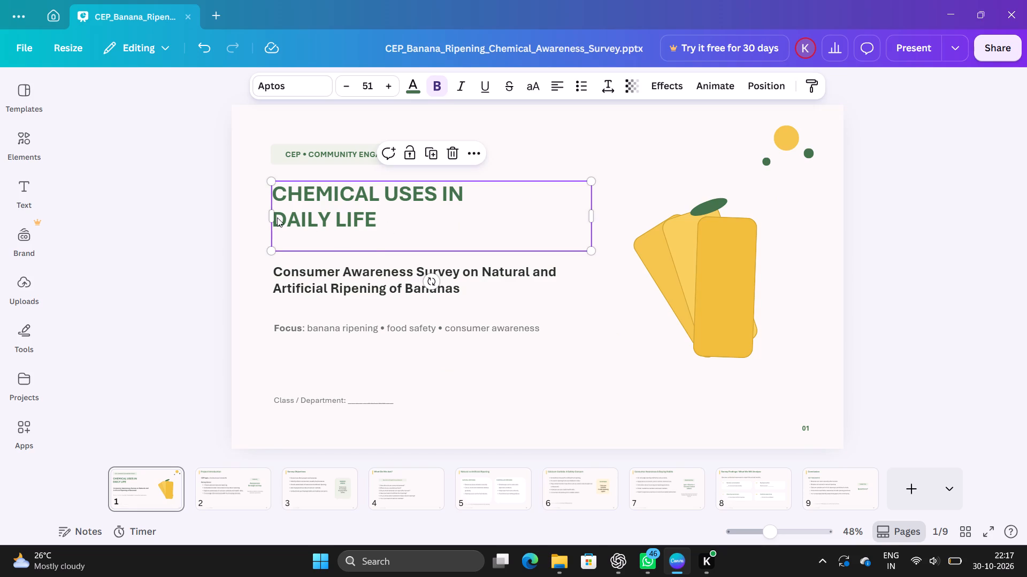
pyautogui.click(277, 217)
pyautogui.click(277, 217)
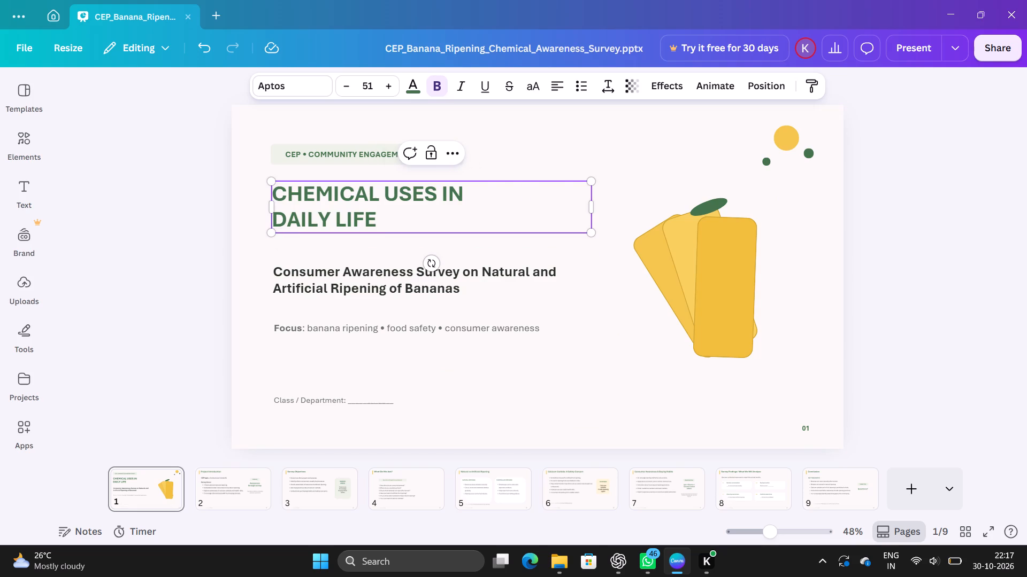
pyautogui.press('BackSpace')
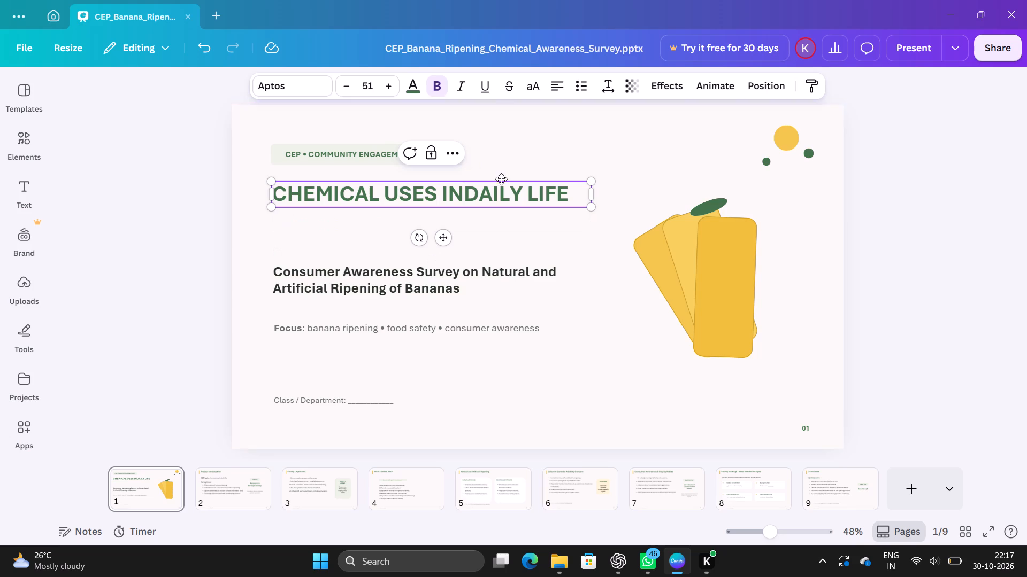
pyautogui.click(588, 191)
pyautogui.moveTo(592, 192); pyautogui.dragTo(605, 191)
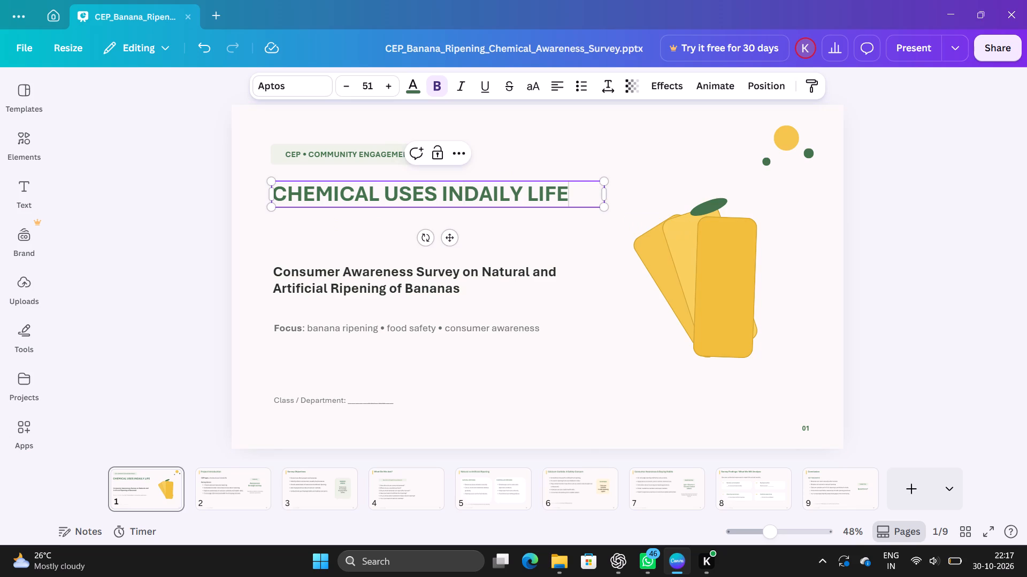
pyautogui.click(466, 192)
pyautogui.press('space')
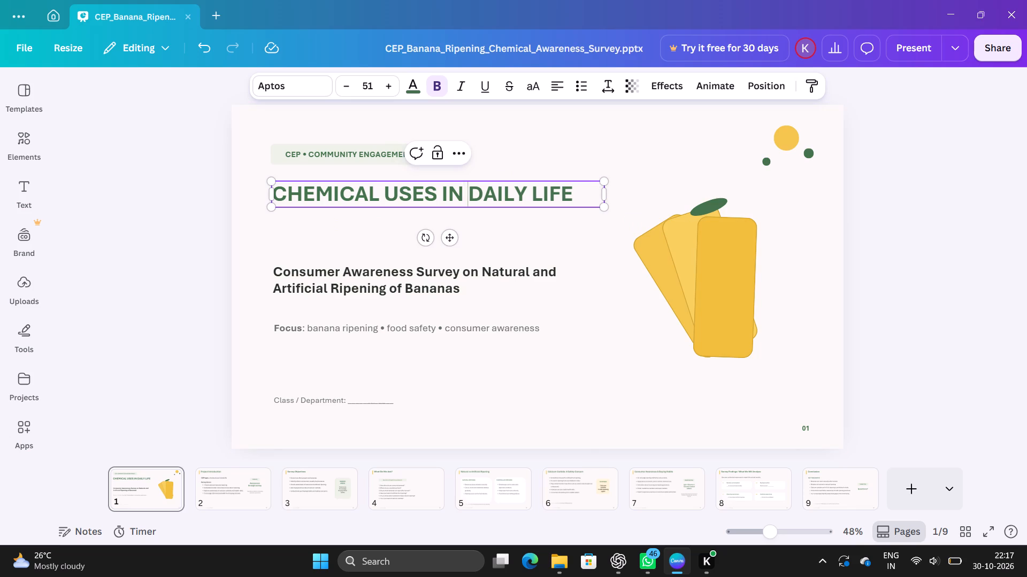
pyautogui.click(903, 186)
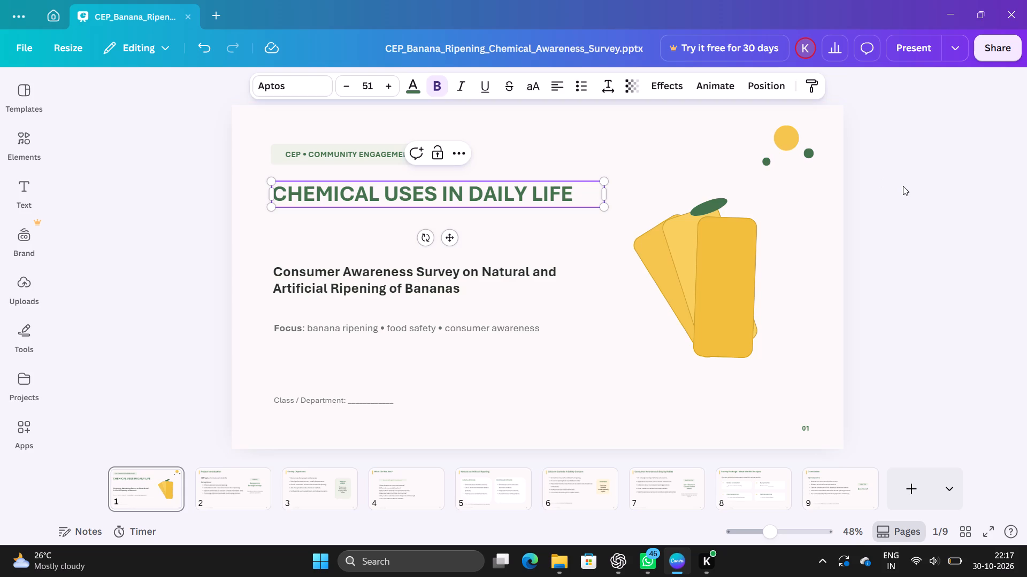
pyautogui.click(903, 186)
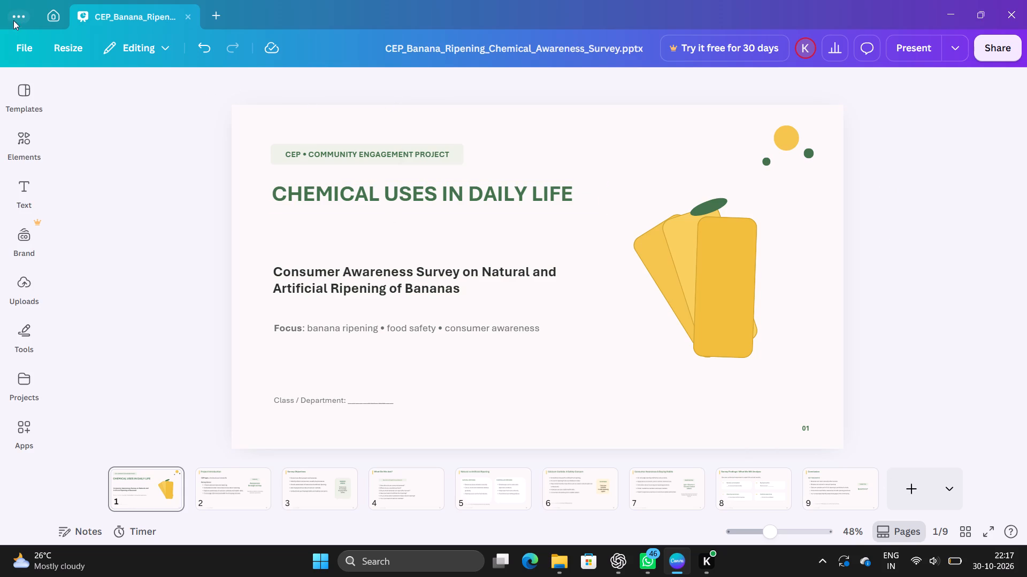
# Open the download settings for the finished presentation.
pyautogui.click(23, 46)
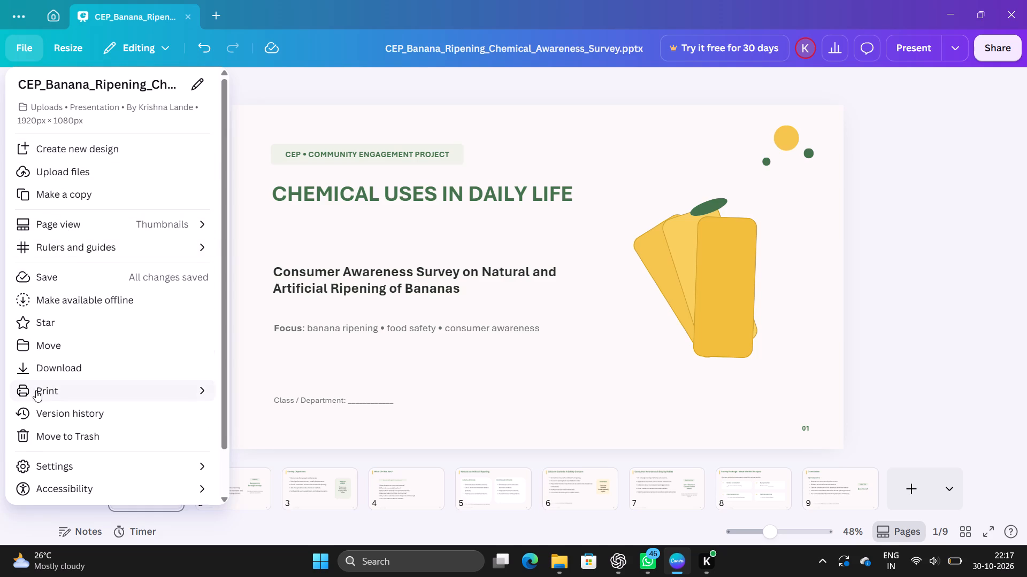
pyautogui.click(58, 371)
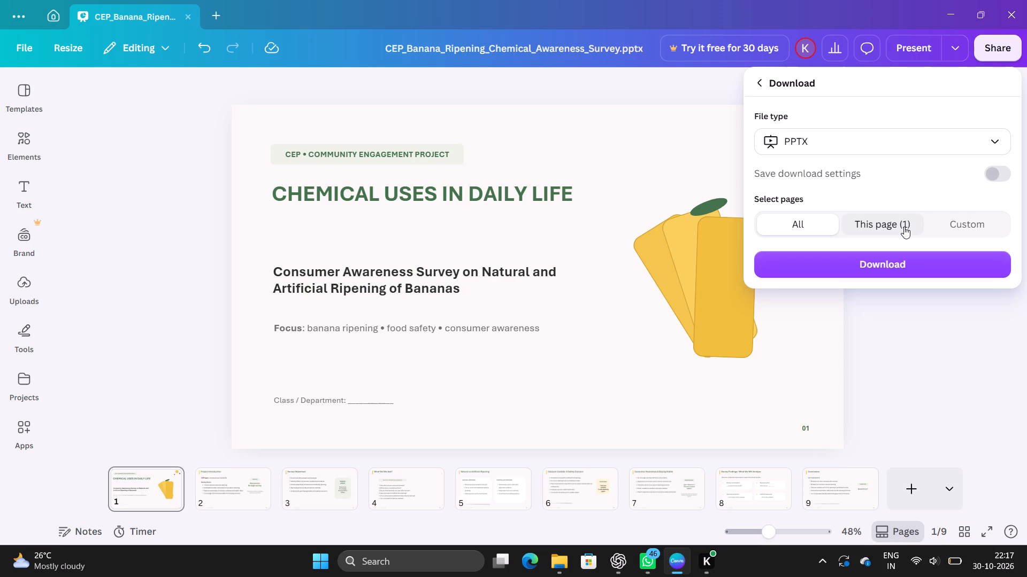
# Download all pages of the presentation as a PPTX and save CEP_Banana_Ripening_Chemical_Awareness_Survey.pptx in the Downloads folder.
pyautogui.click(858, 259)
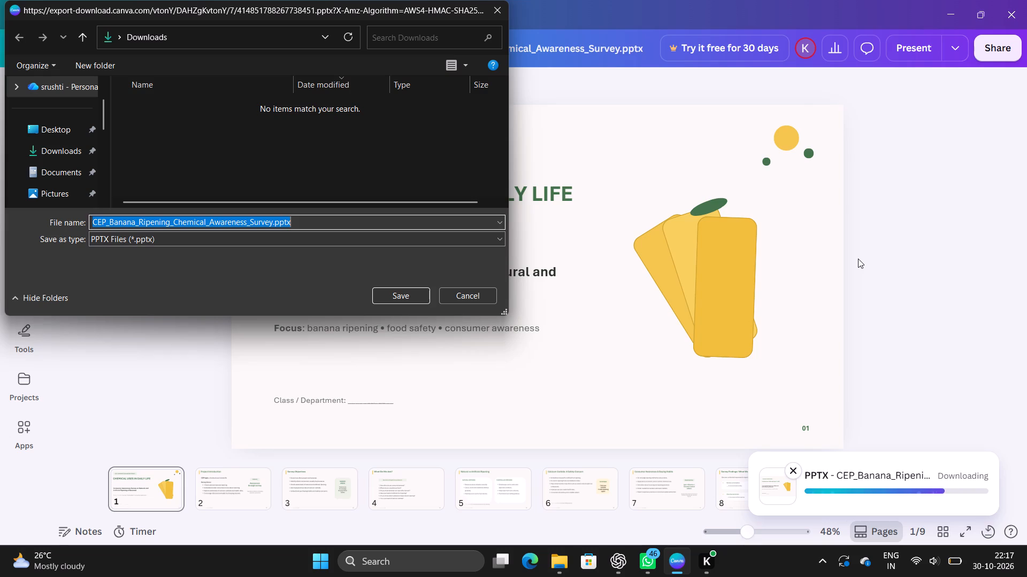
pyautogui.doubleClick(59, 137)
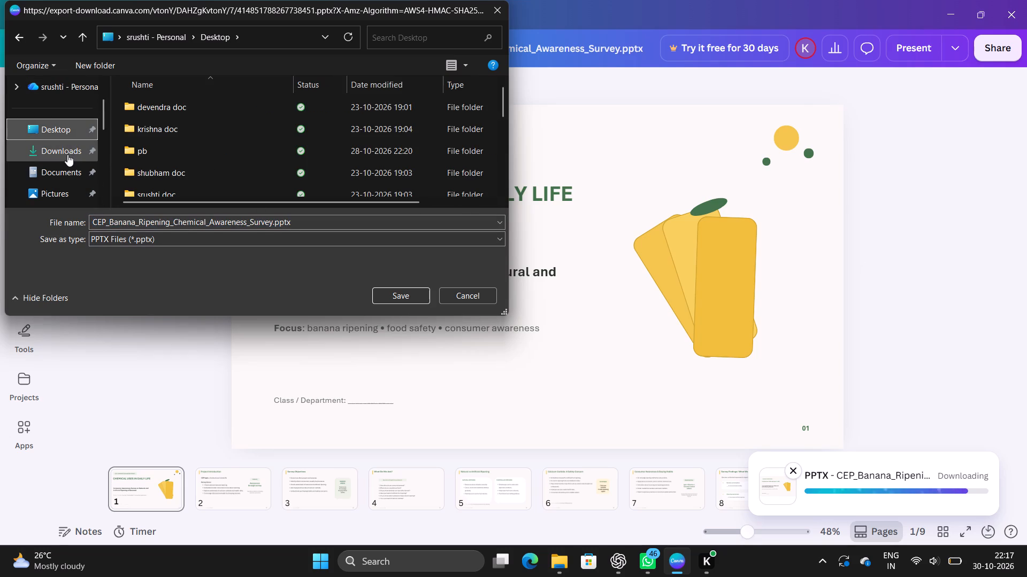
pyautogui.click(67, 154)
pyautogui.click(389, 298)
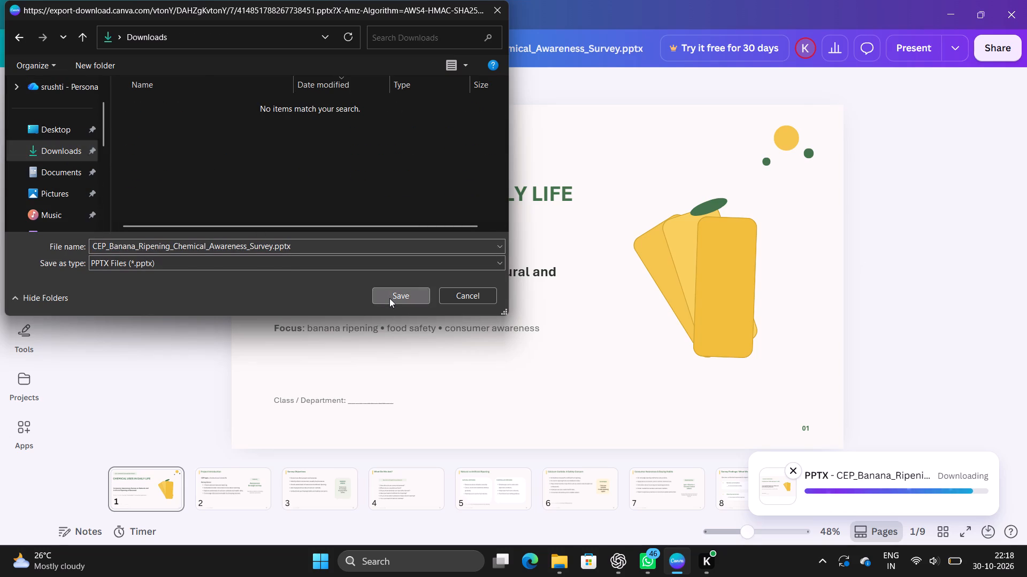
# Switch to File Explorer and copy the newly downloaded CEP_Banana_Ripening_Chemical_Awareness_Survey.pptx from the recent files.
pyautogui.click(554, 553)
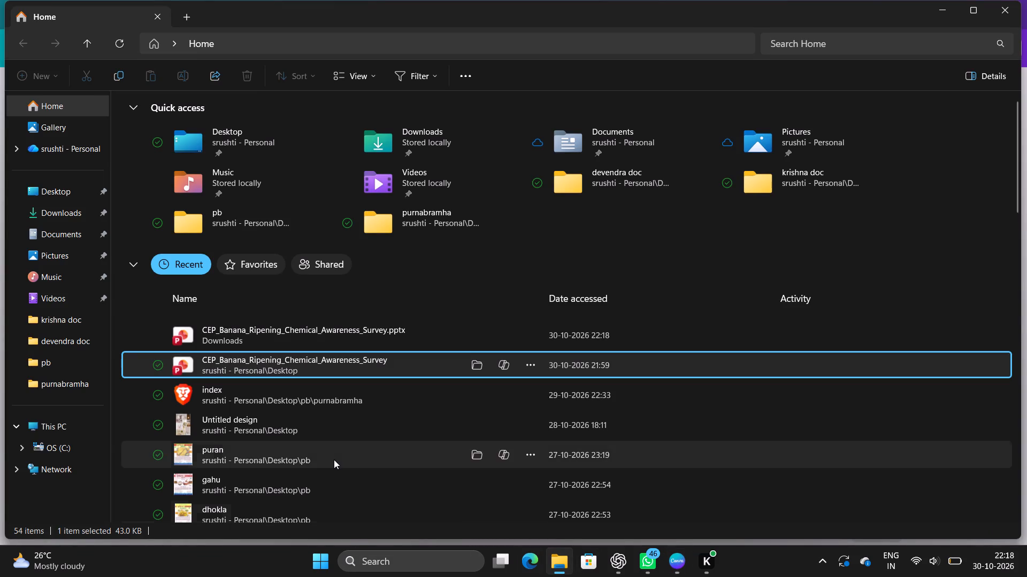
pyautogui.rightClick(396, 335)
pyautogui.rightClick(396, 335)
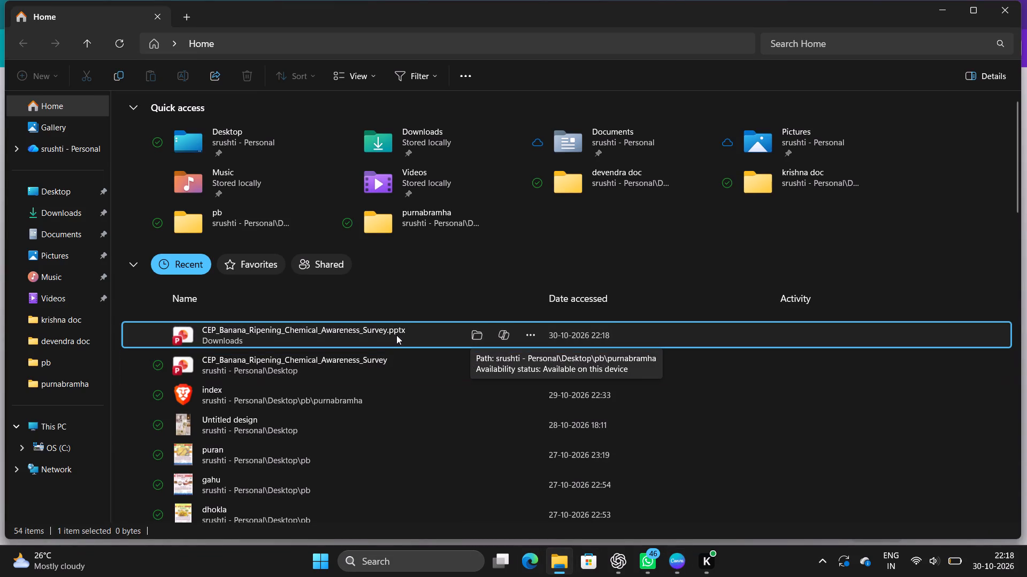
pyautogui.click(416, 121)
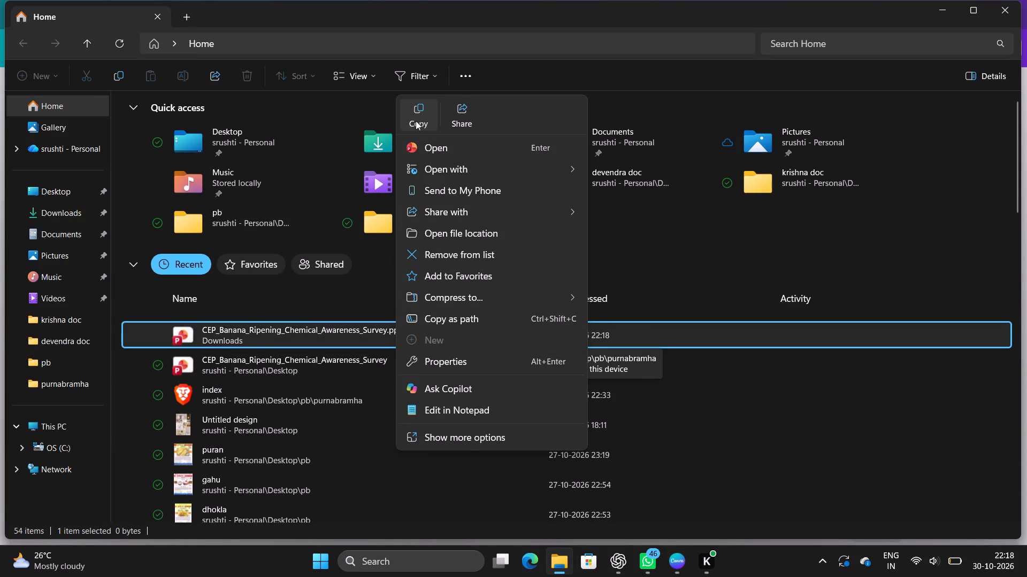
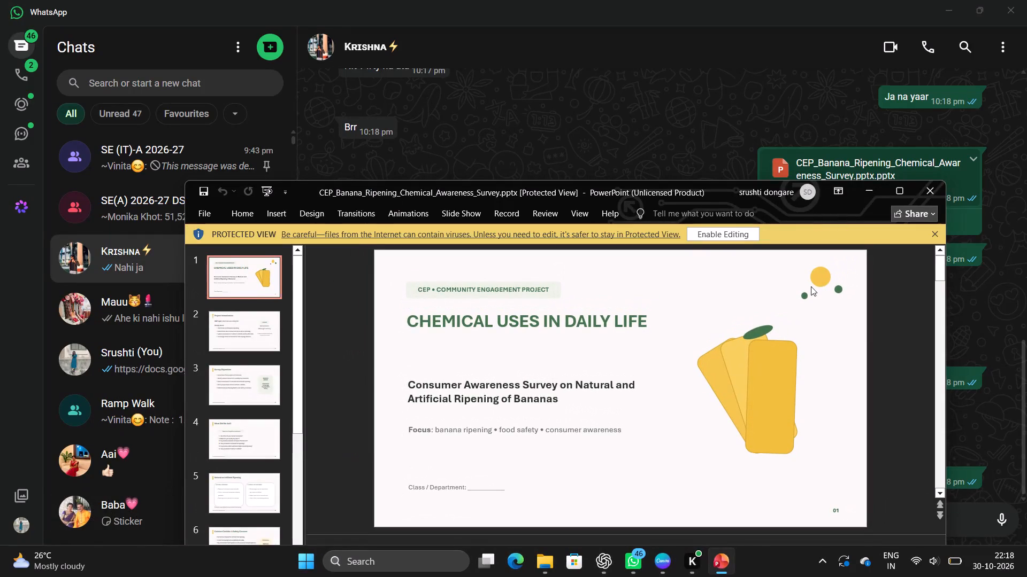
# Check the Project Introduction slide, slide 2, in the exported CEP_Banana_Ripening_Chemical_Awareness_Survey.pptx opened in PowerPoint.
pyautogui.click(237, 336)
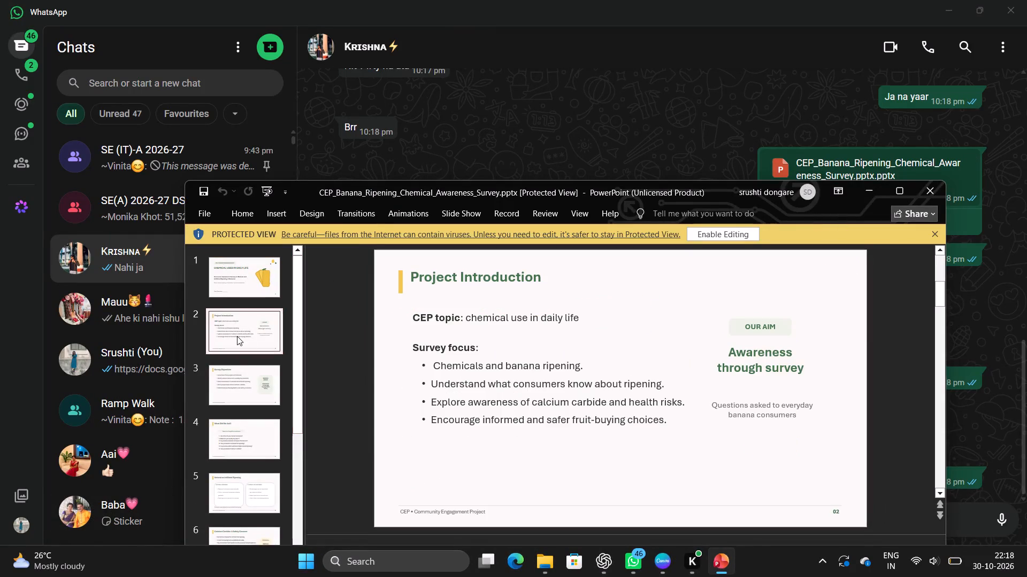
pyautogui.press('Right')
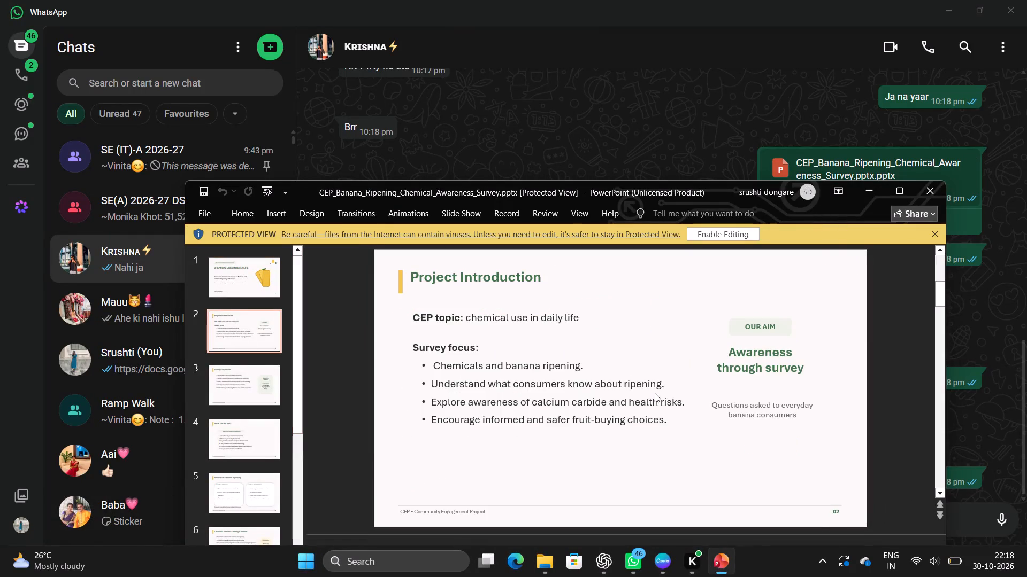
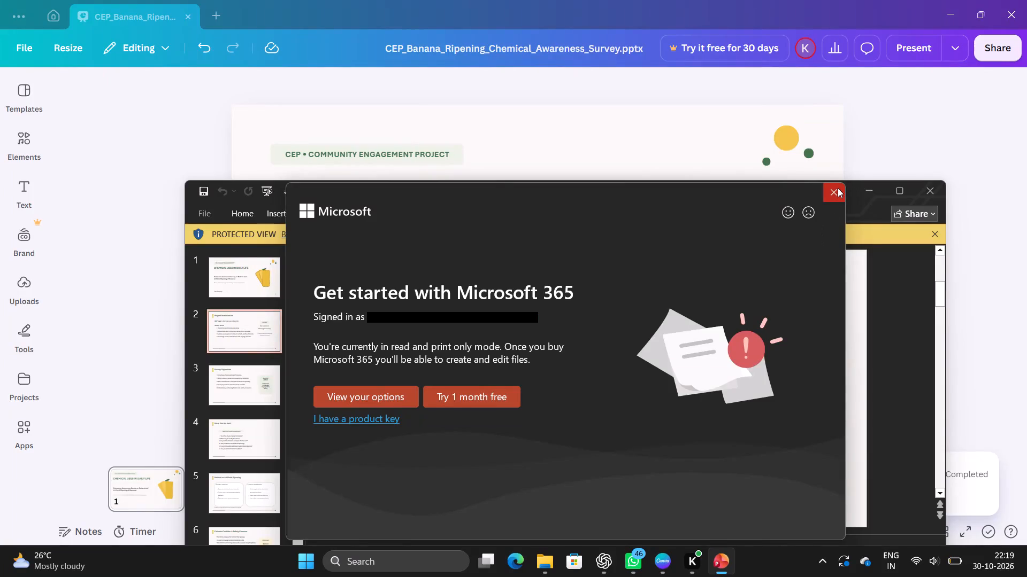
# Dismiss the Microsoft 365 subscription offers and close the downloaded banana ripening survey presentation in PowerPoint.
pyautogui.click(838, 188)
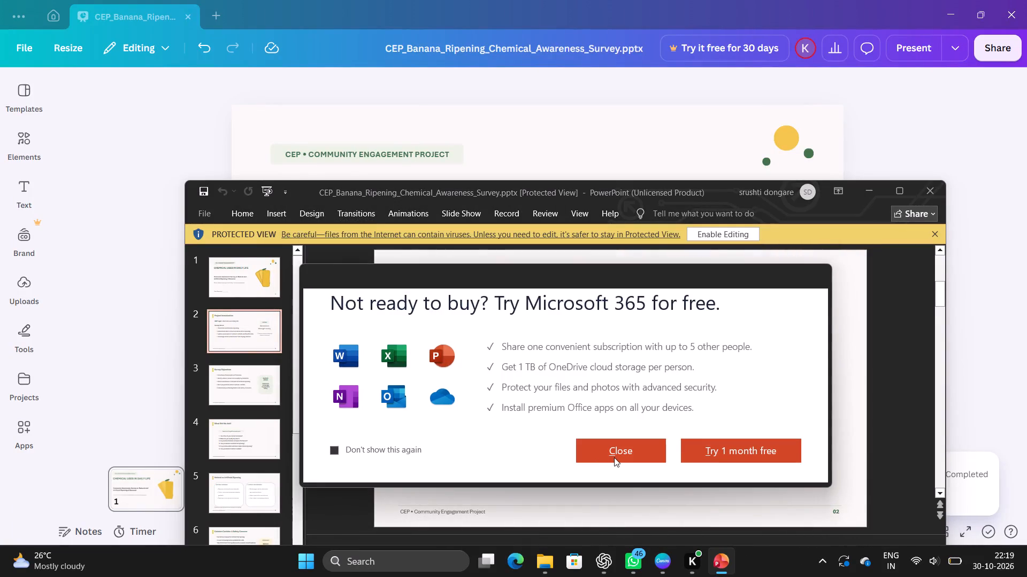
pyautogui.click(616, 457)
pyautogui.click(921, 186)
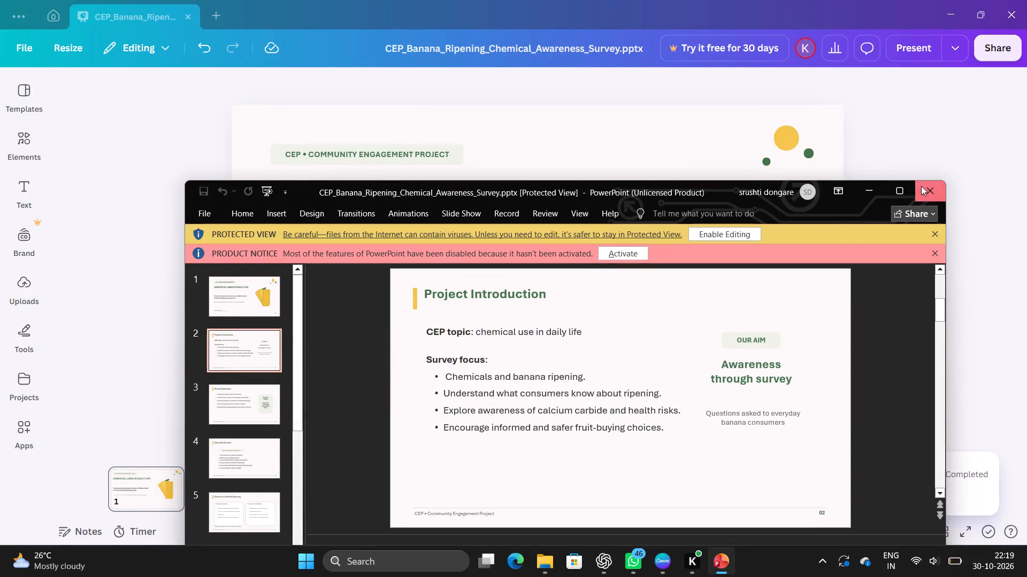